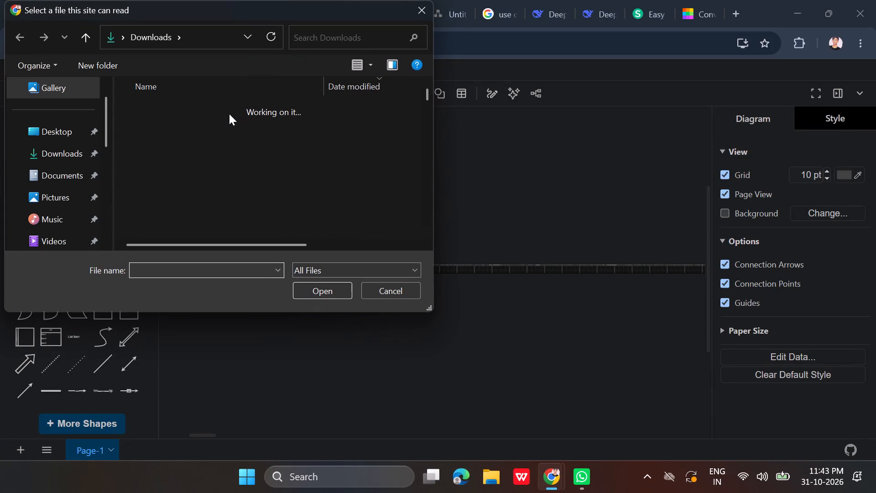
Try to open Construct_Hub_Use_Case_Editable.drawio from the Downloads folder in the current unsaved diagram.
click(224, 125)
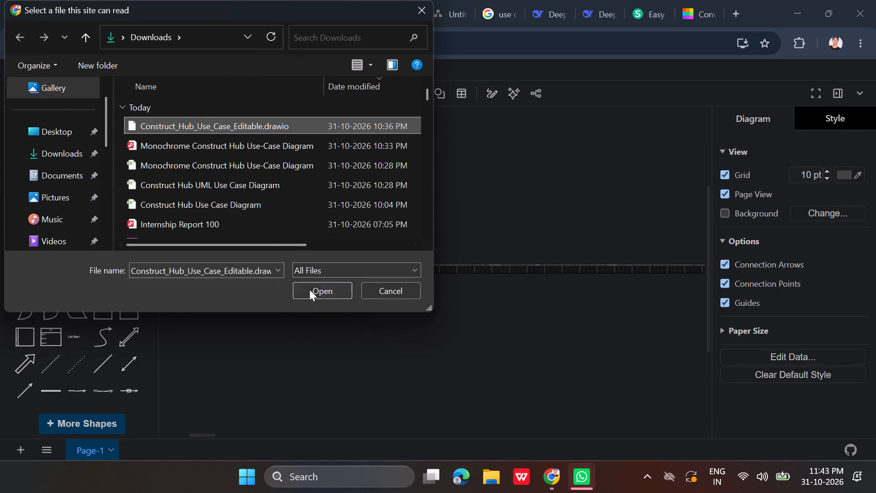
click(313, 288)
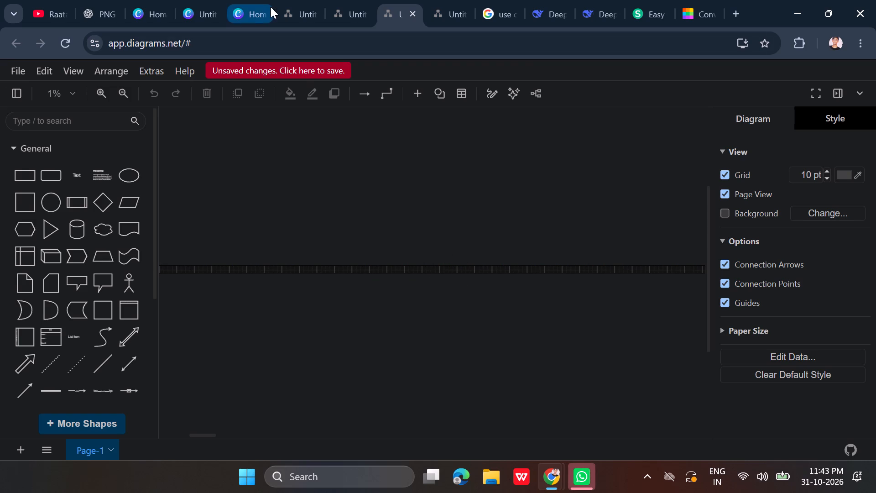
Switch to the blank untitled diagram and open Construct_Hub_Use_Case_Editable.drawio from the device's Downloads folder there.
click(310, 5)
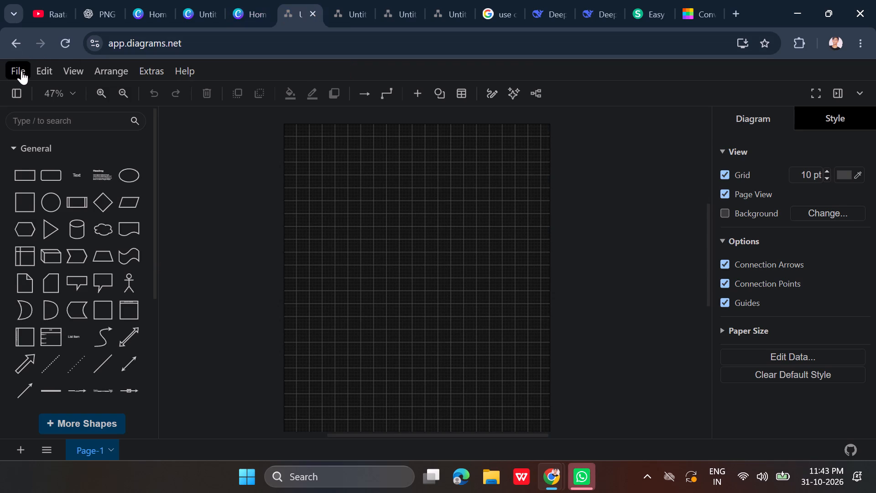
click(21, 71)
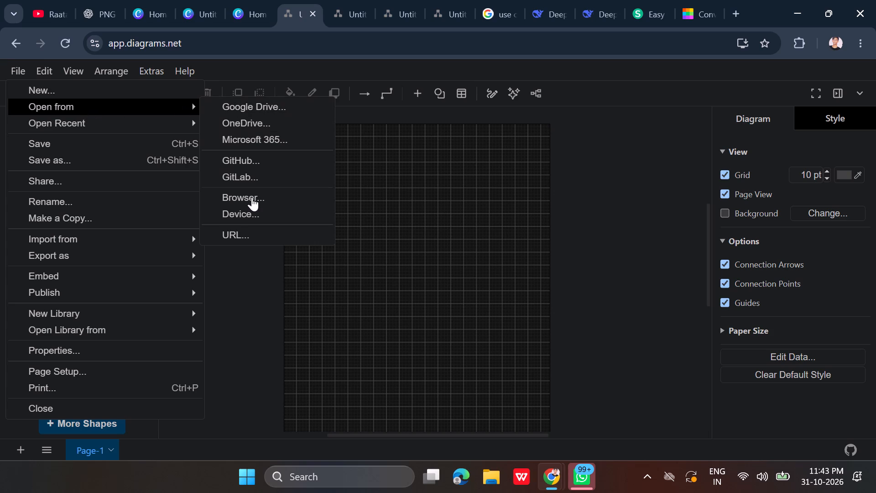
click(255, 208)
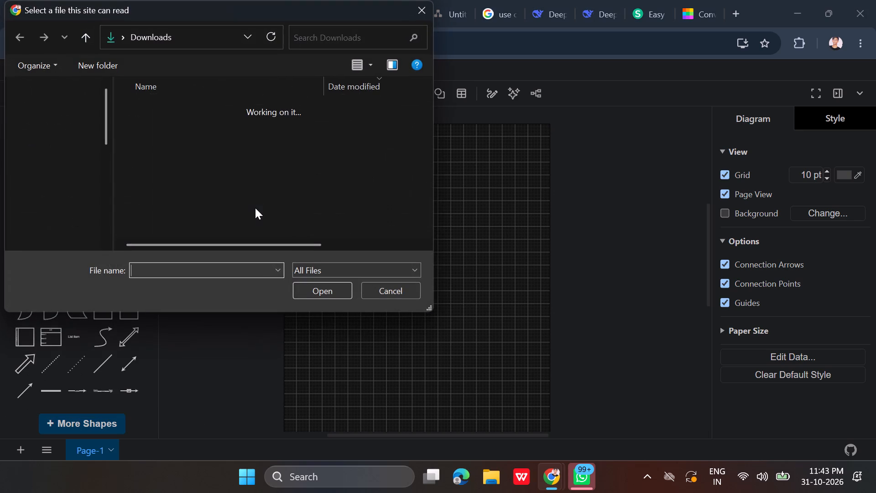
click(198, 128)
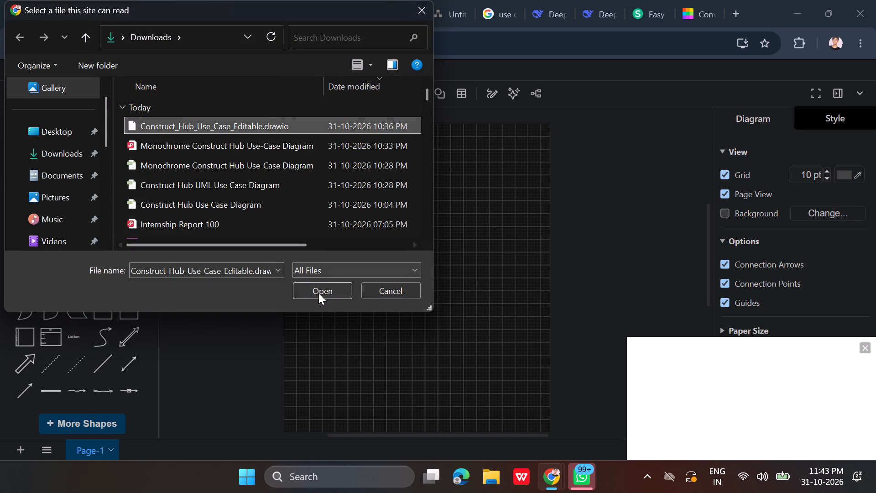
click(318, 293)
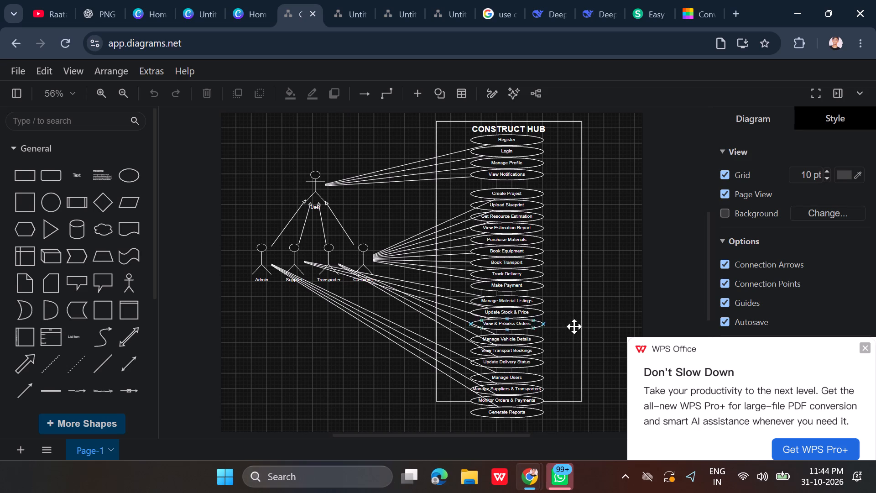
Dismiss the WPS Office promotional pop-up covering the Construct Hub use case diagram.
click(870, 348)
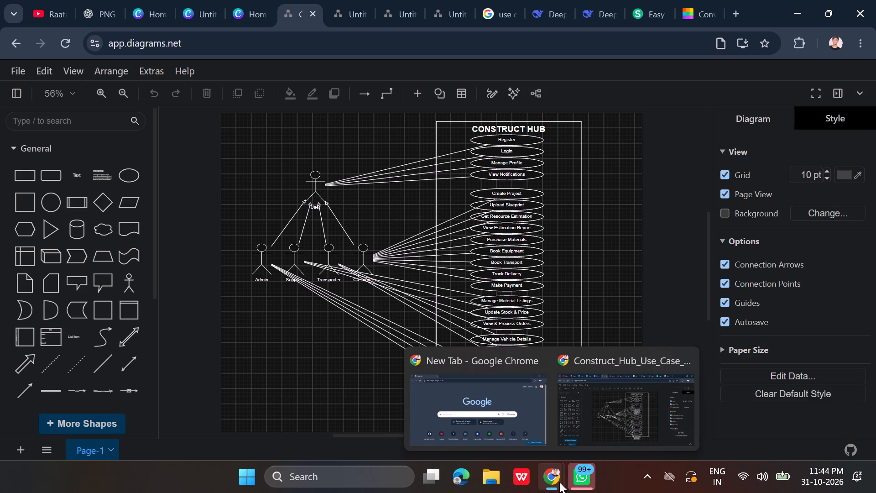
Minimize the browser window containing the Construct Hub diagram.
click(793, 12)
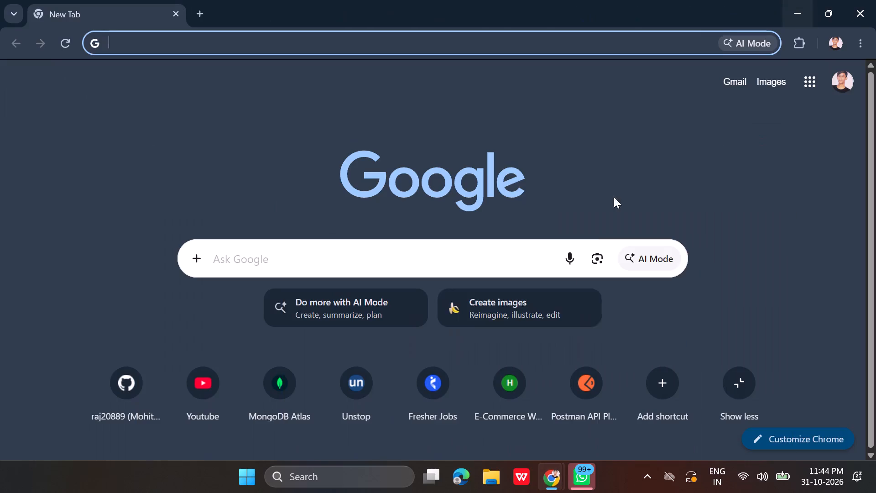
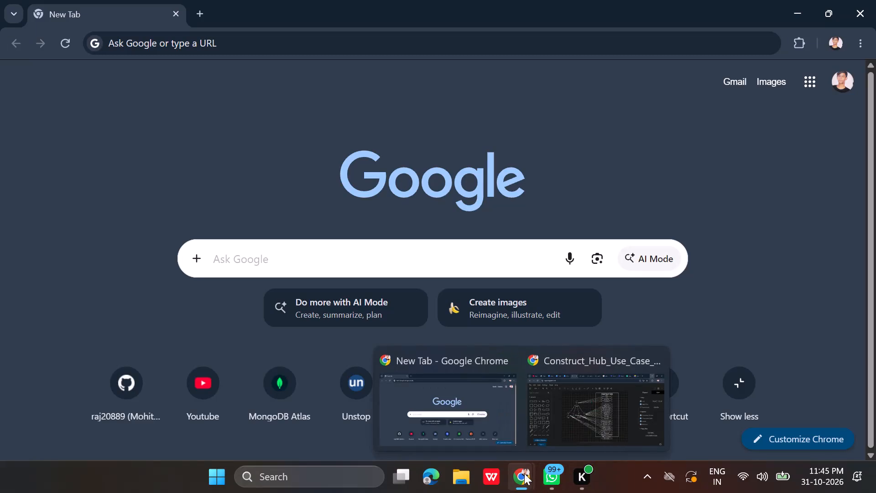
Switch to the browser window that holds the open Construct_Hub_Use_Case diagram.
click(589, 405)
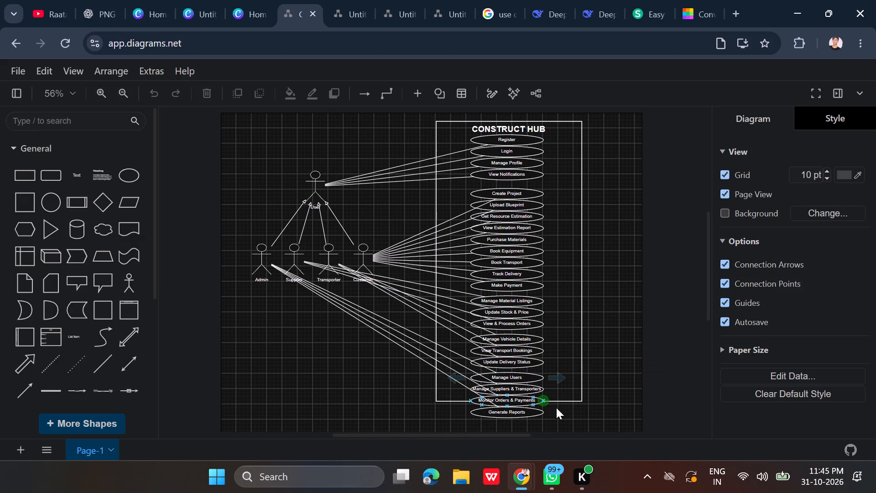
Extend the CONSTRUCT HUB boundary's bottom edge below the Generate Reports use case and allow saving to Construct_Hub_Use_Case_Editable.drawio.
click(560, 399)
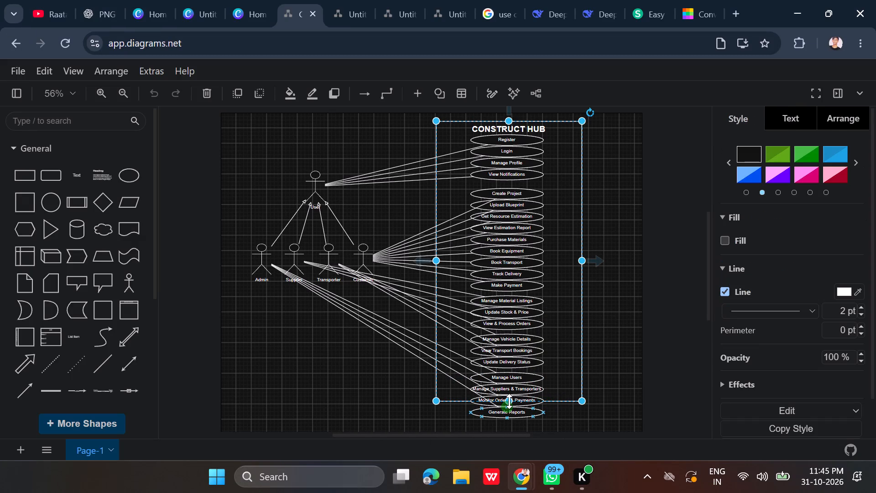
click(509, 401)
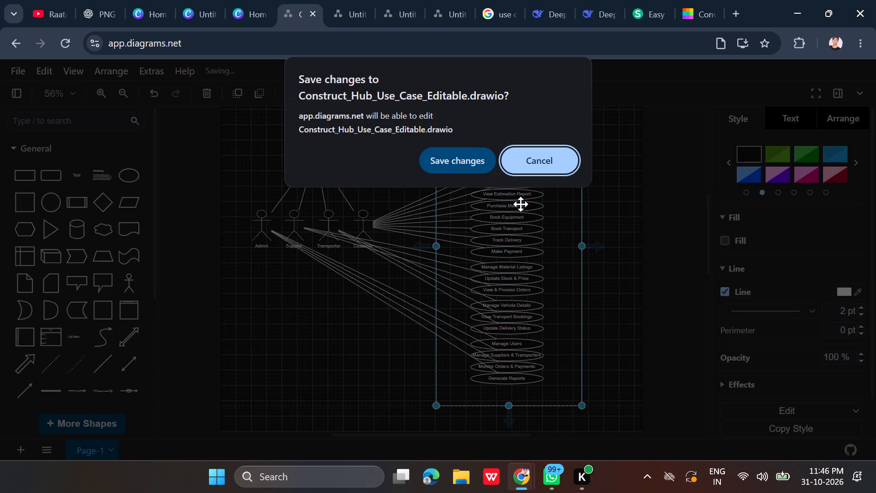
click(474, 167)
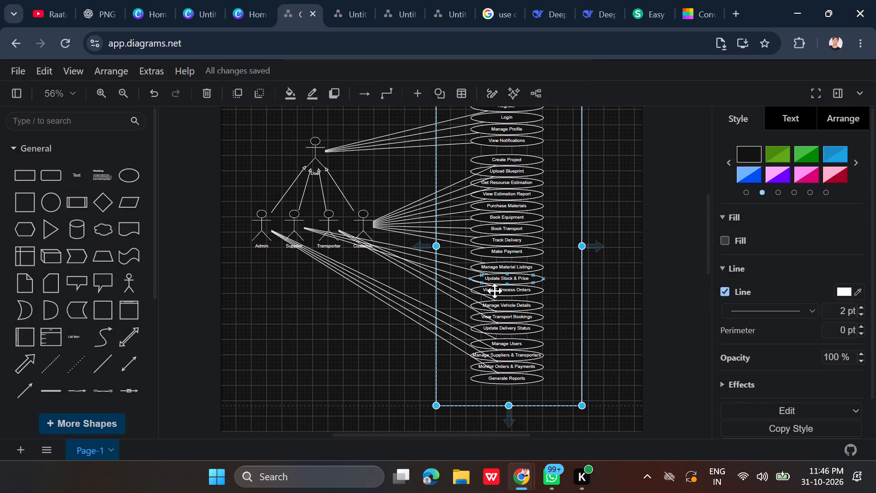
Detach the Generate Reports and Monitor Orders & Payments connectors from the Admin actor and place their starting ends below the Admin label.
scroll(495, 291, down, 1)
scroll(495, 291, up, 1)
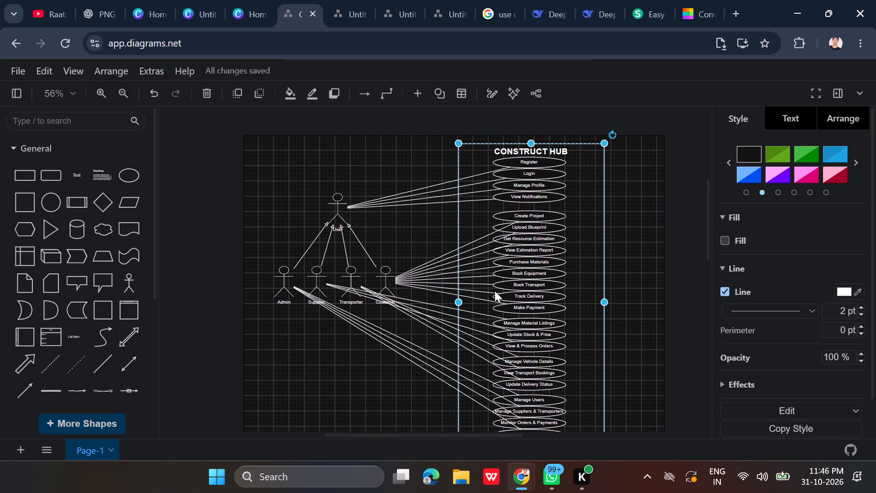
scroll(495, 291, down, 1)
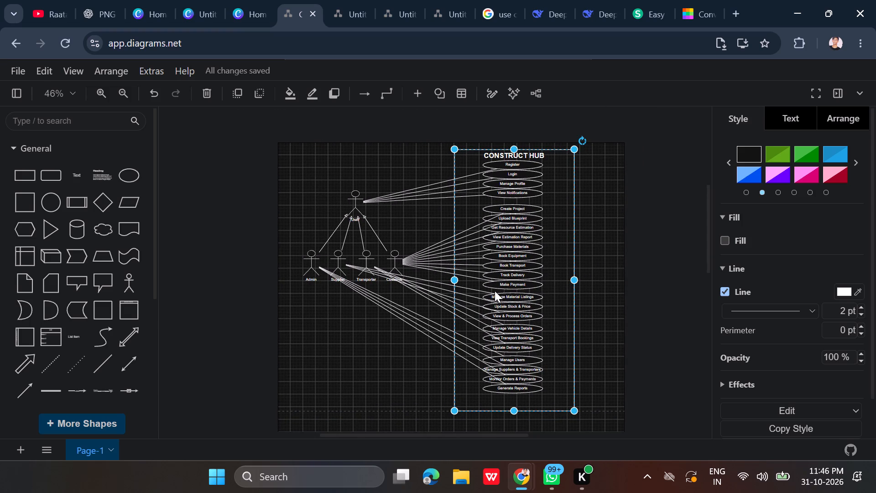
click(320, 269)
drag(318, 266, 310, 291)
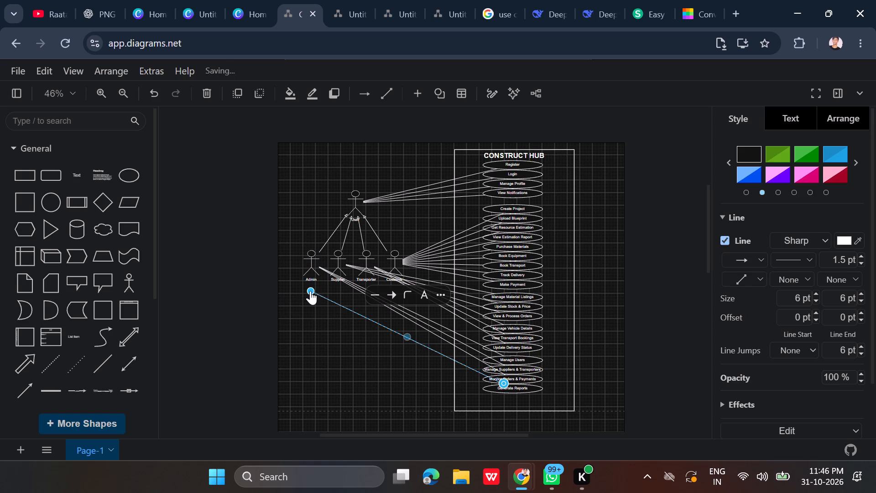
click(321, 267)
drag(321, 267, 317, 290)
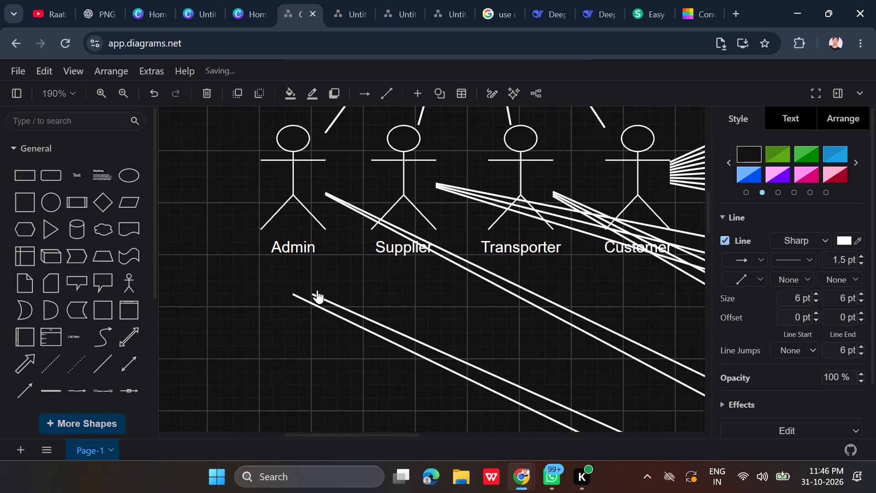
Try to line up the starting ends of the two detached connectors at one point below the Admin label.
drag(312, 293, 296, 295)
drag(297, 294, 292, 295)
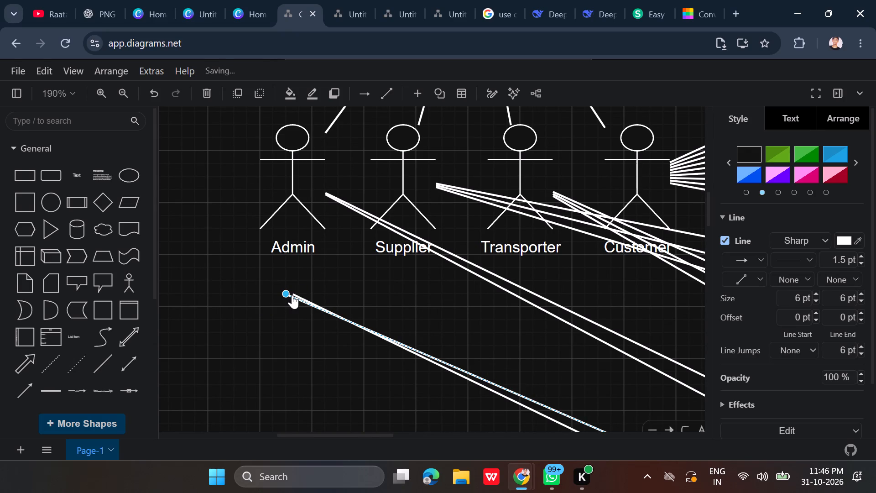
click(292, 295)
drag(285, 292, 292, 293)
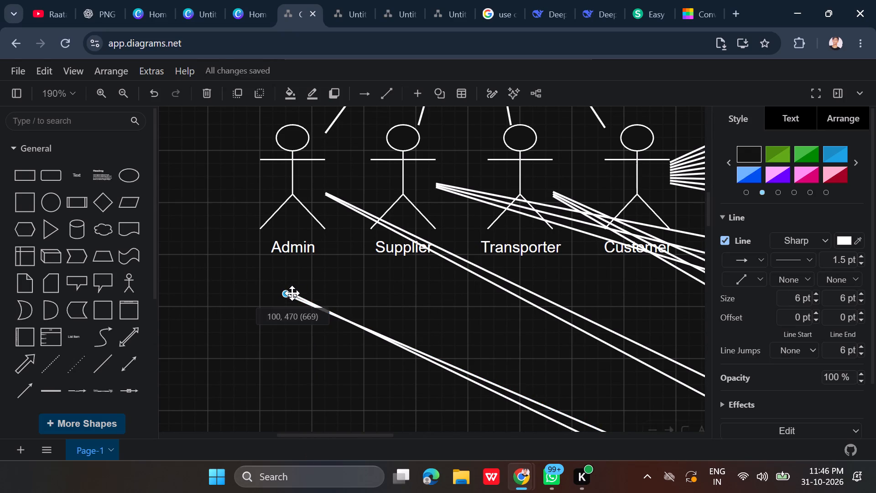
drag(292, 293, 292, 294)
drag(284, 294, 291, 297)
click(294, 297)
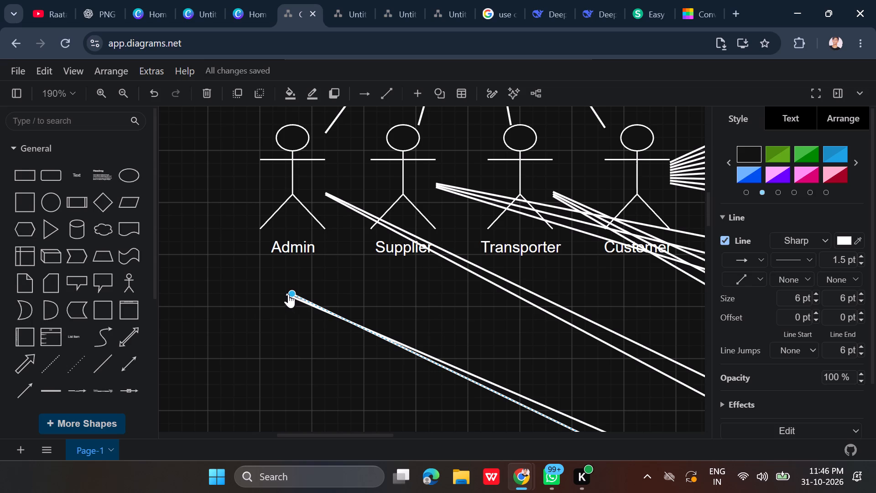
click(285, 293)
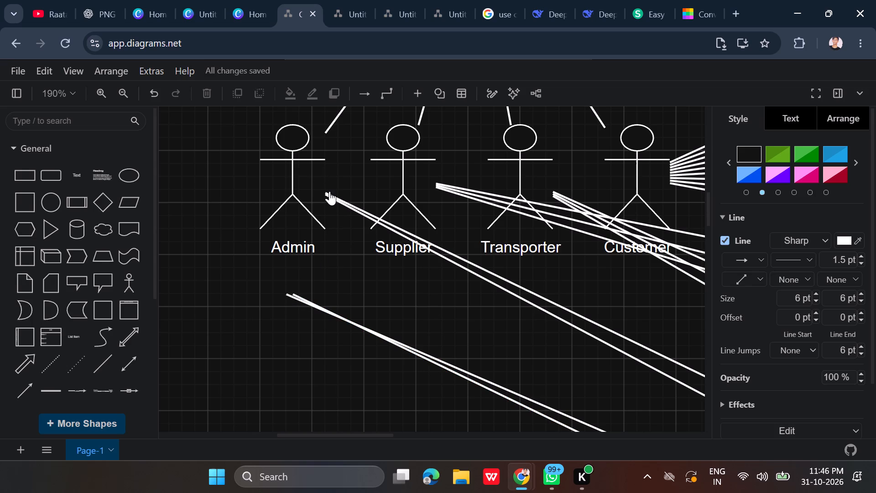
Move the starting ends of Admin's Manage Users and Manage Suppliers & Transporters connectors down to one shared point below the Admin label.
click(326, 192)
drag(326, 192, 320, 226)
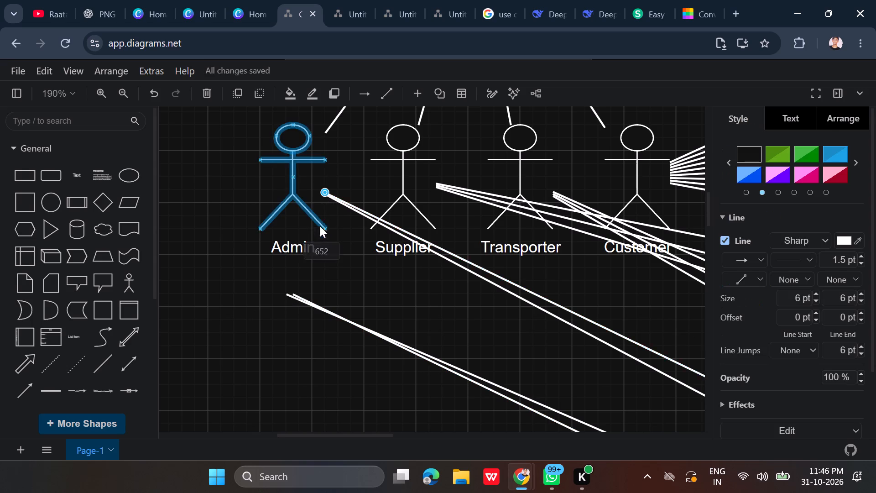
drag(320, 226, 292, 294)
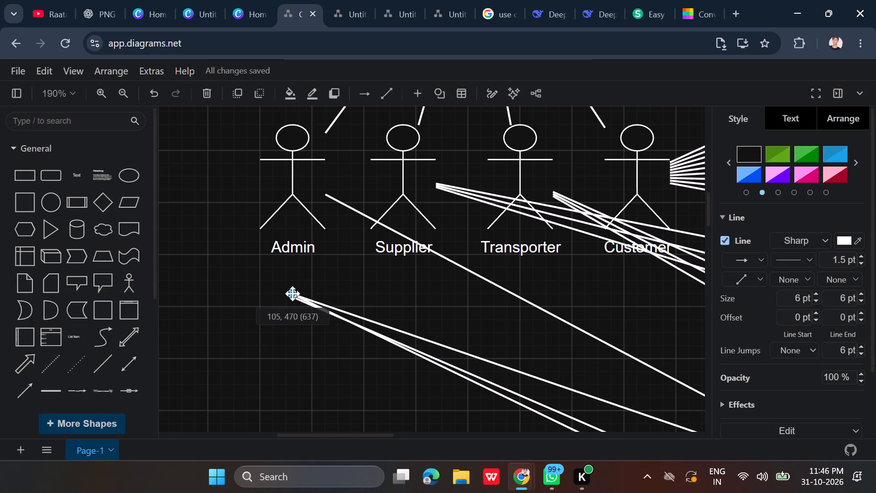
drag(292, 294, 294, 293)
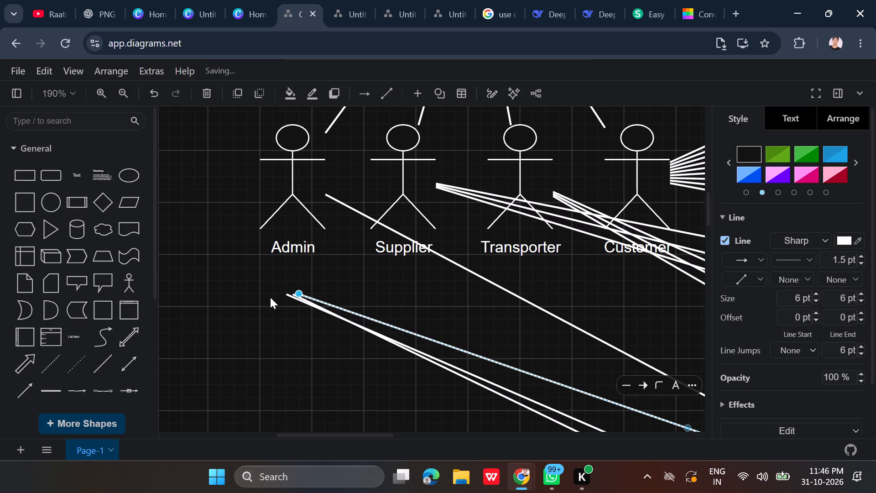
click(270, 297)
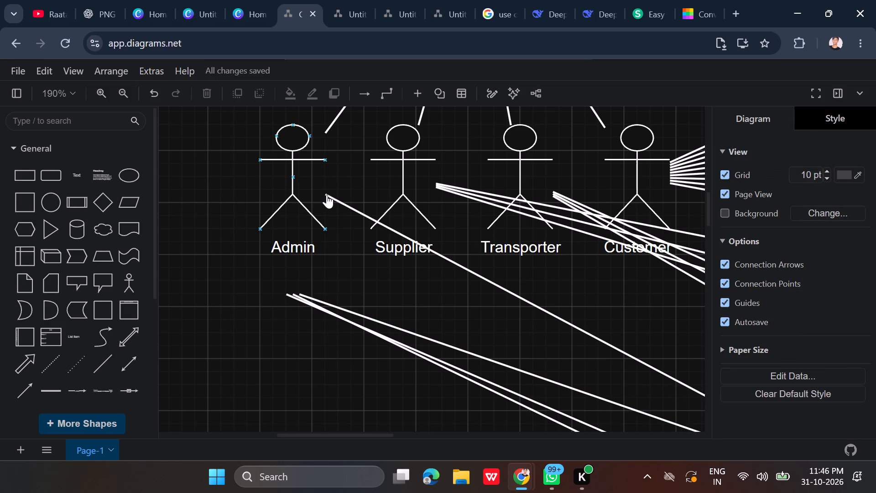
click(327, 194)
drag(327, 194, 309, 257)
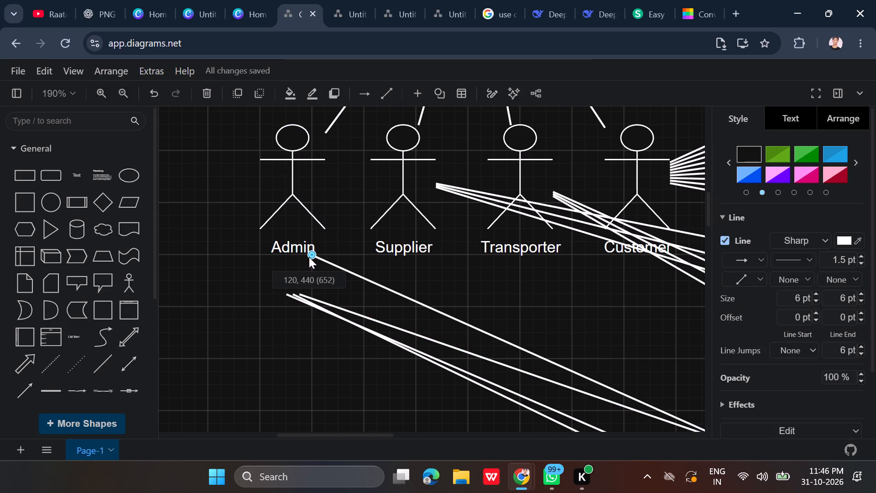
drag(309, 257, 292, 293)
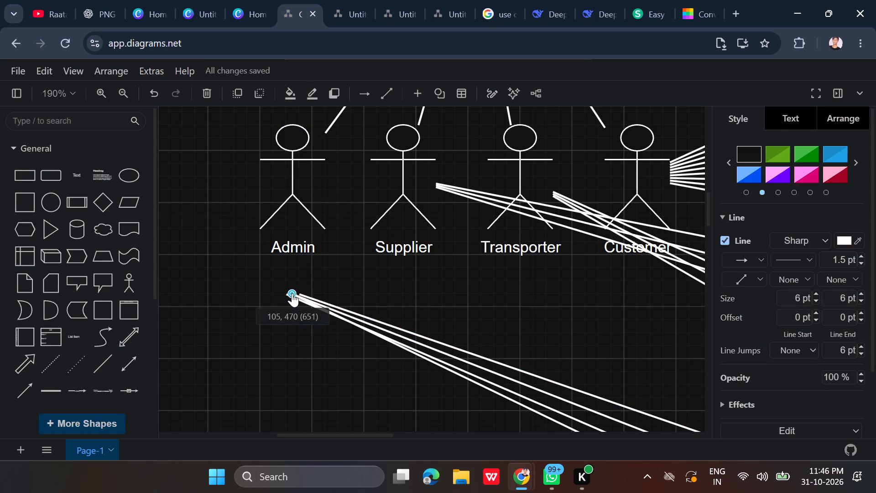
drag(292, 293, 302, 293)
click(302, 293)
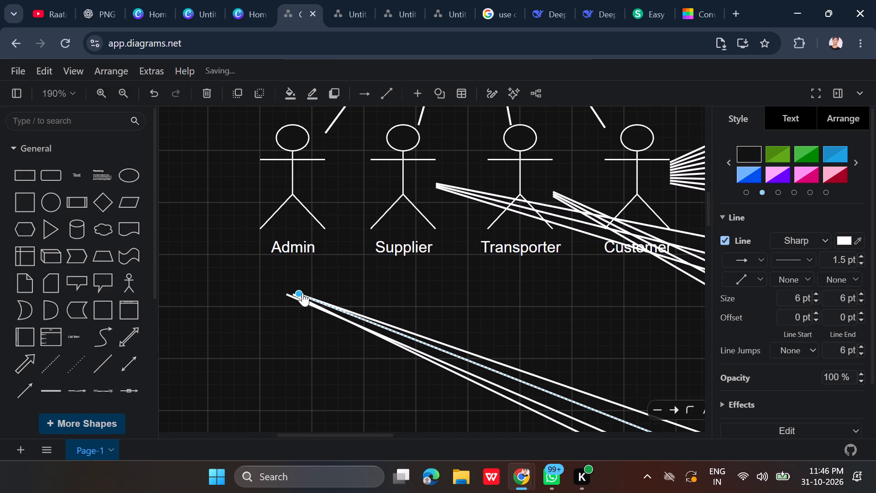
Bring the starting ends of the Monitor Orders & Payments and Generate Reports connectors to the other two connectors' shared point below Admin.
click(288, 294)
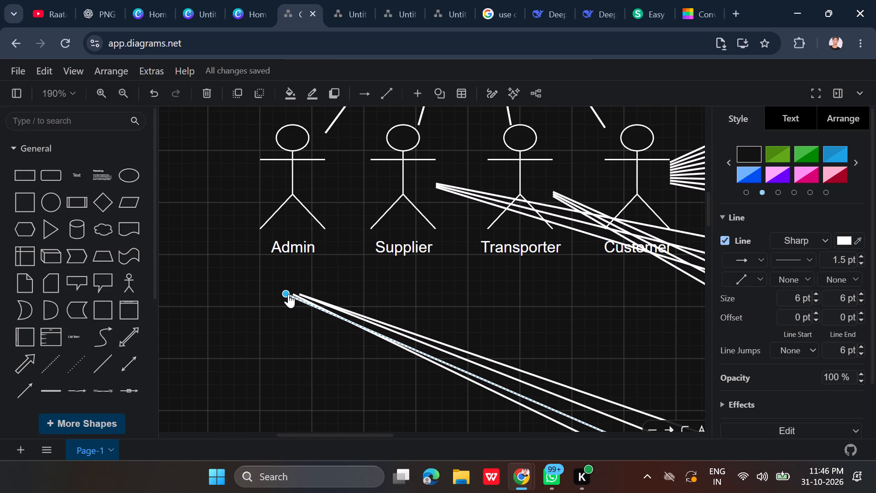
drag(288, 294, 302, 299)
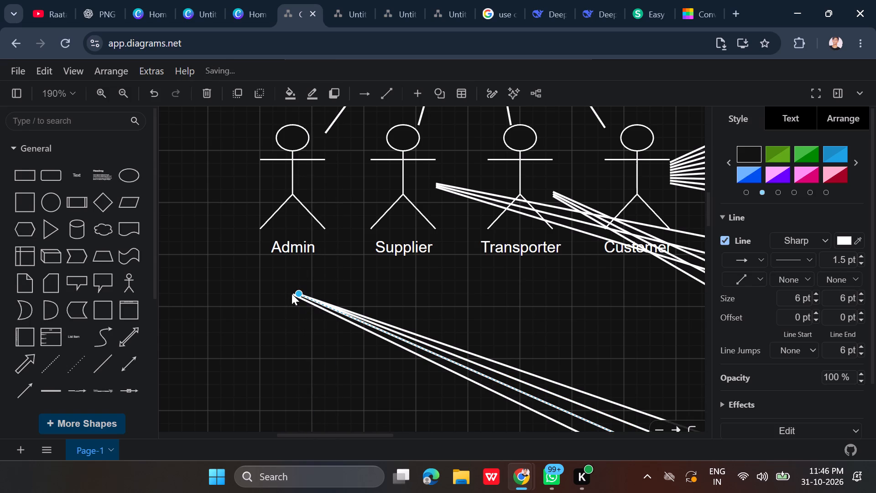
click(294, 293)
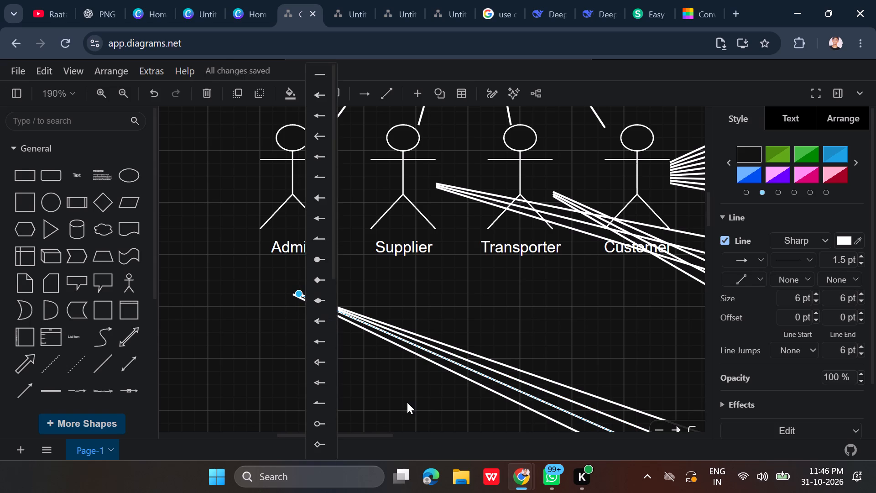
click(291, 341)
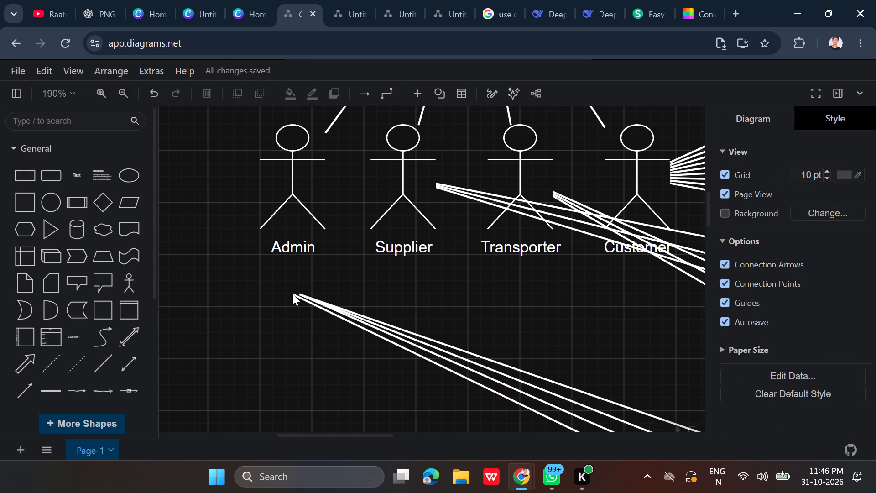
click(292, 294)
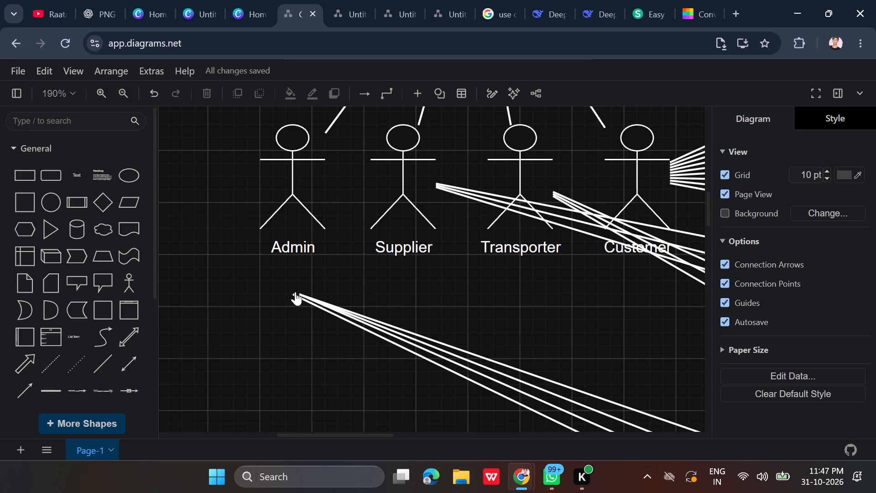
click(293, 293)
click(294, 291)
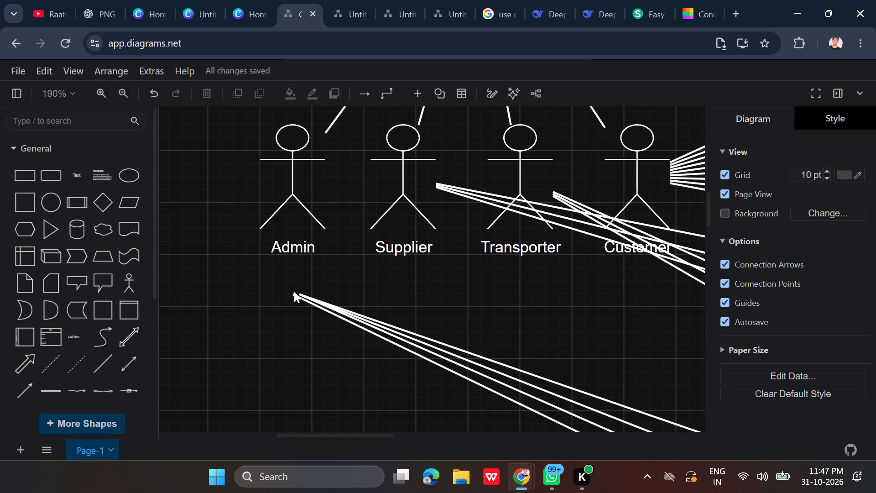
click(295, 295)
drag(290, 291, 299, 294)
click(323, 337)
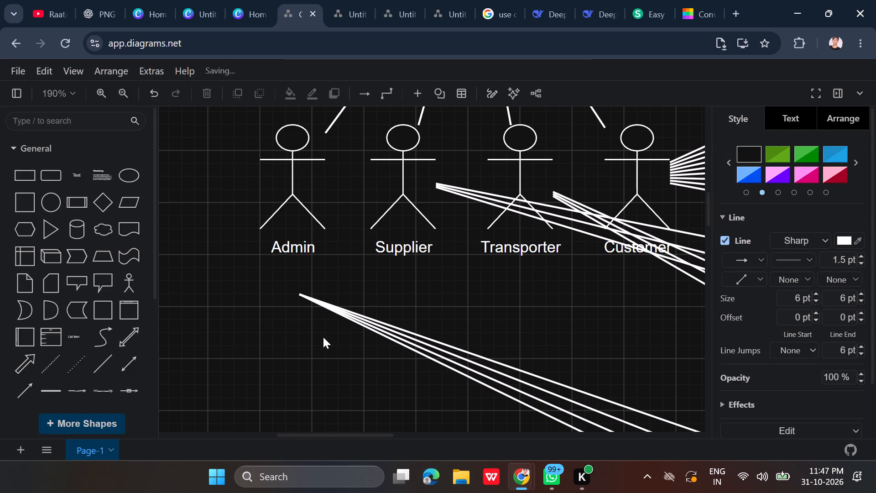
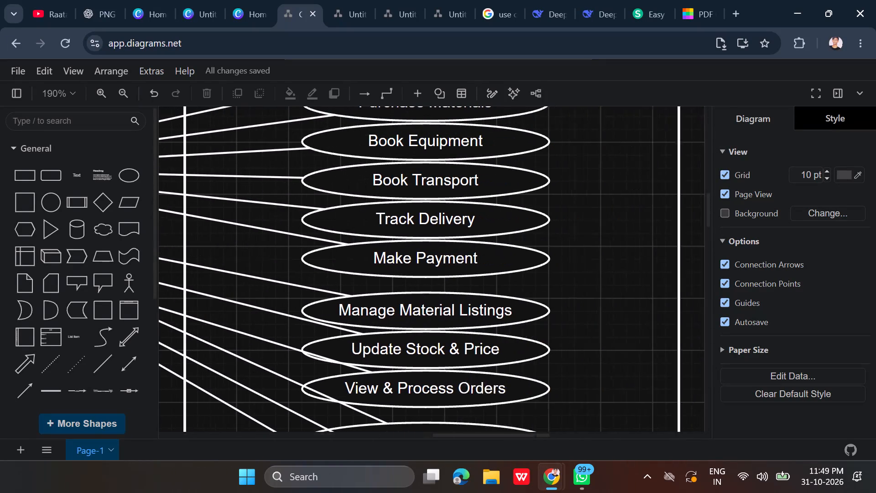
Look over the whole Construct Hub diagram, checking how the actors' connectors meet the use case ellipses.
scroll(338, 329, up, 4)
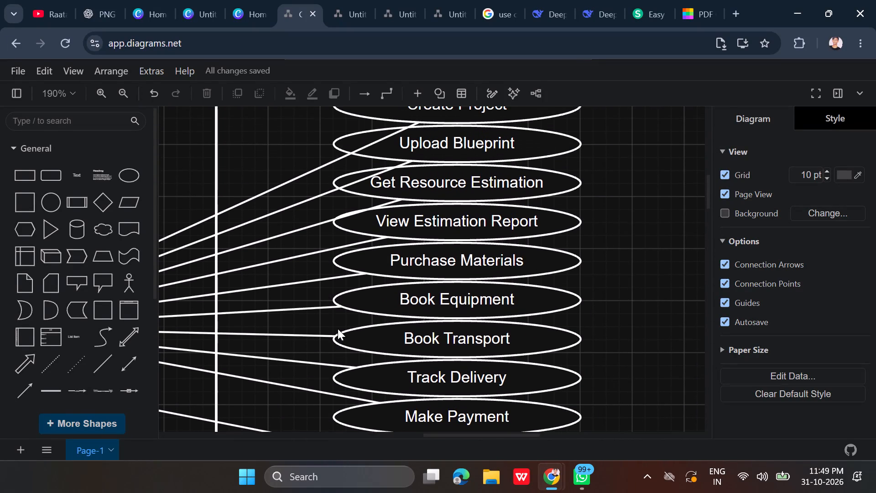
scroll(338, 329, up, 2)
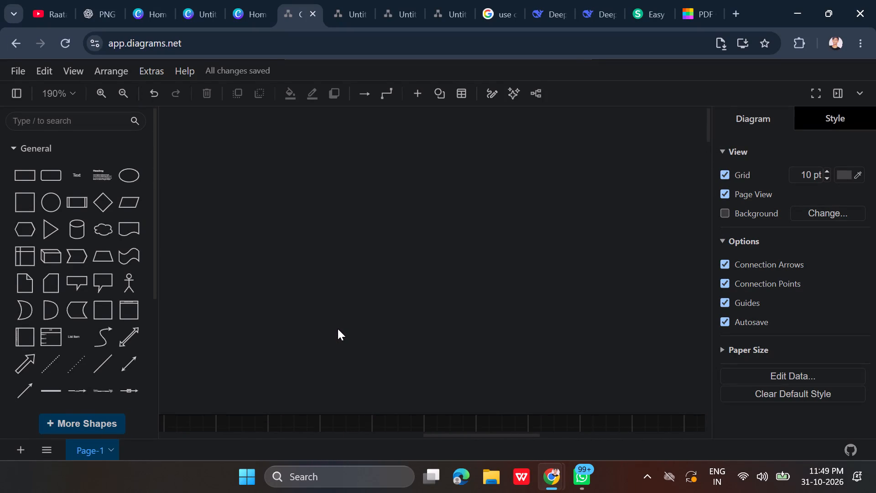
scroll(338, 329, down, 4)
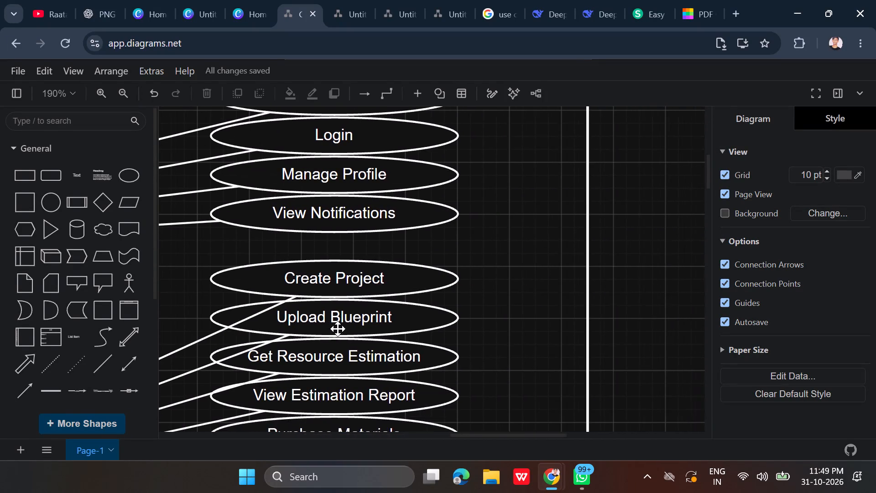
scroll(338, 329, down, 5)
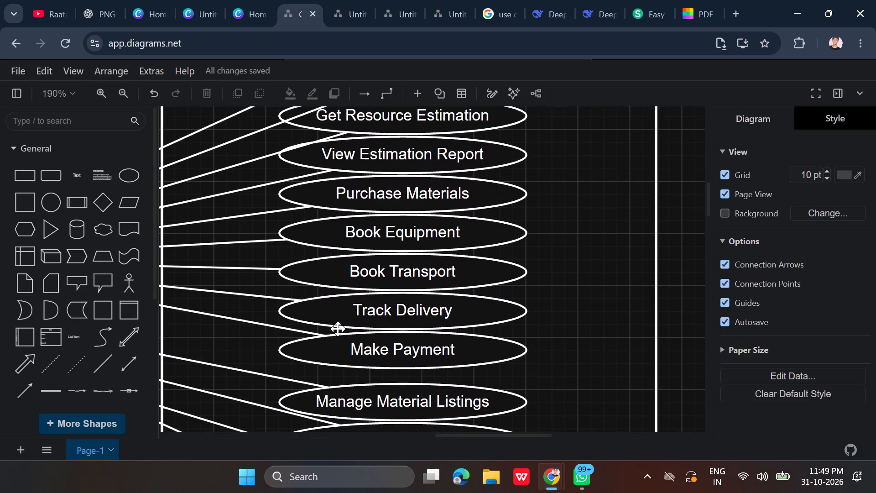
scroll(338, 329, down, 3)
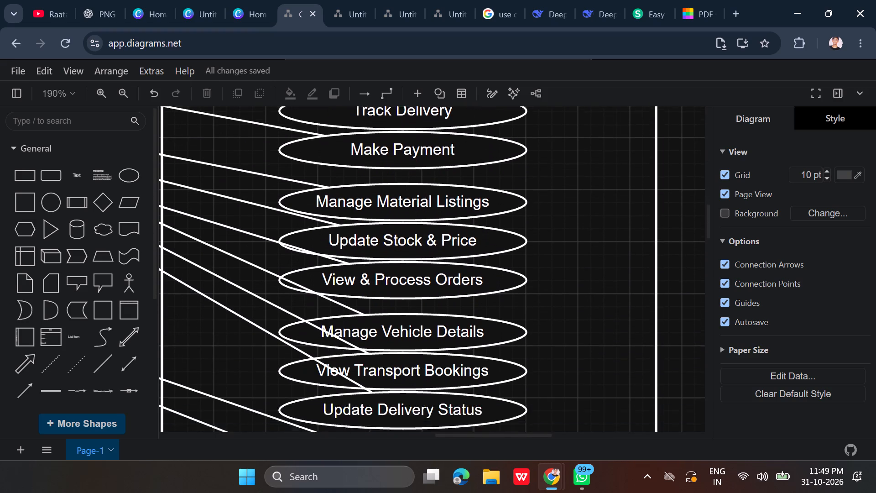
scroll(338, 329, down, 4)
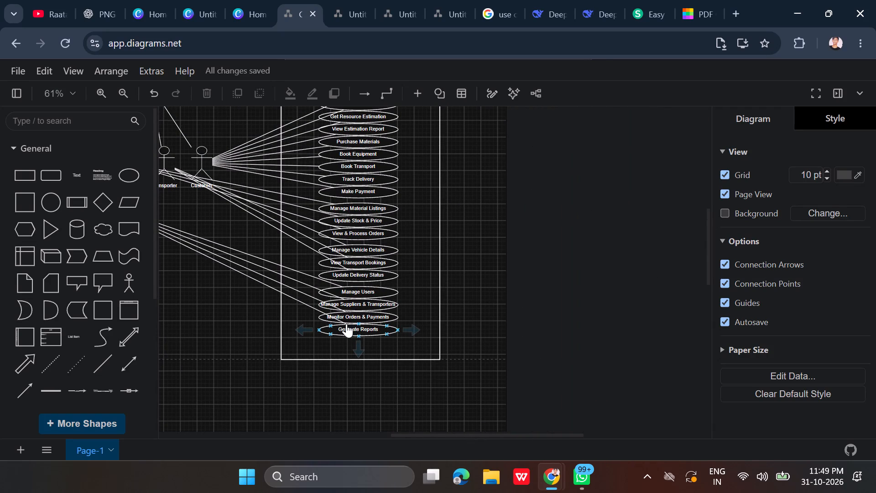
scroll(353, 279, up, 1)
scroll(353, 279, right, 2)
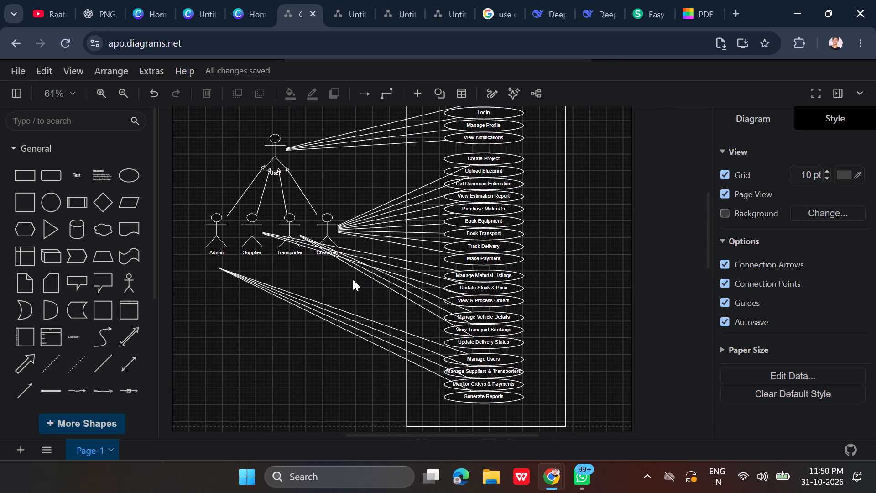
scroll(353, 279, left, 1)
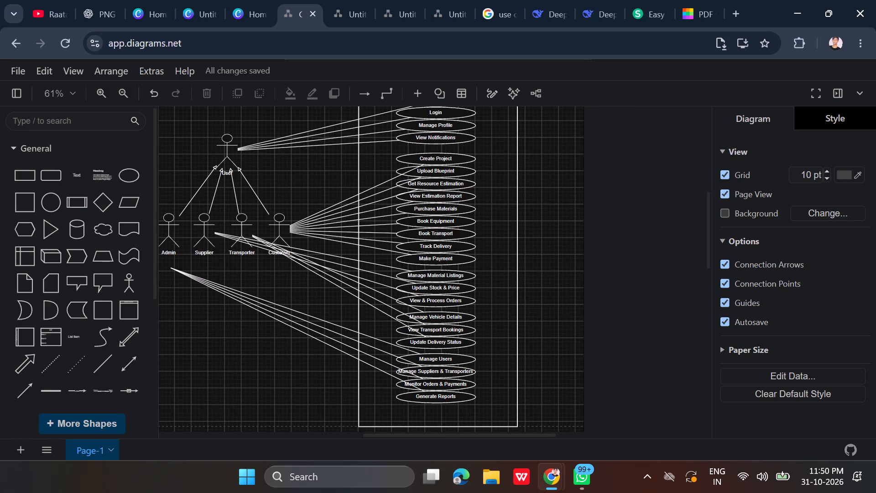
scroll(353, 279, up, 1)
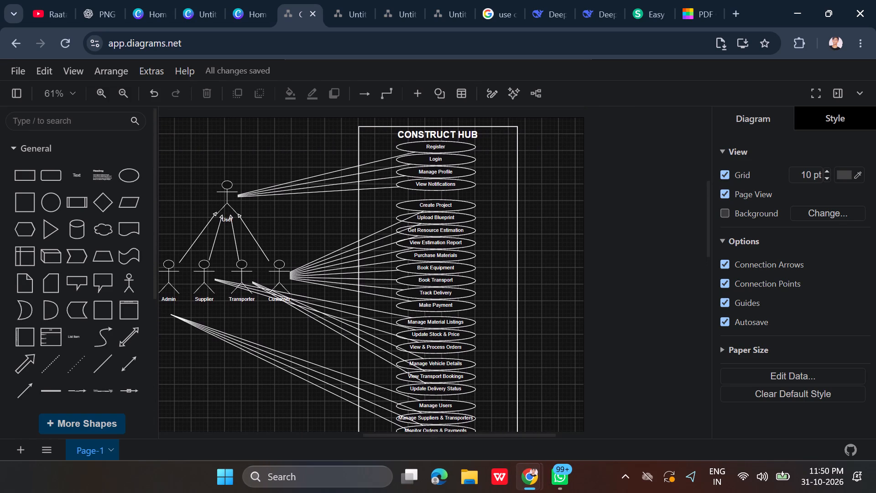
scroll(353, 279, up, 1)
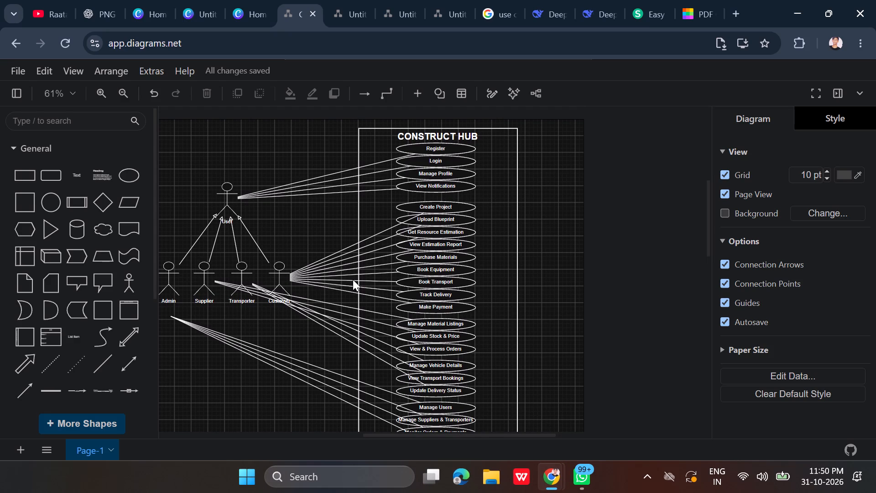
Reattach the ends of Admin's Generate Reports and Monitor Orders & Payments connectors to the left-middle connection points of their ellipses.
scroll(353, 279, down, 1)
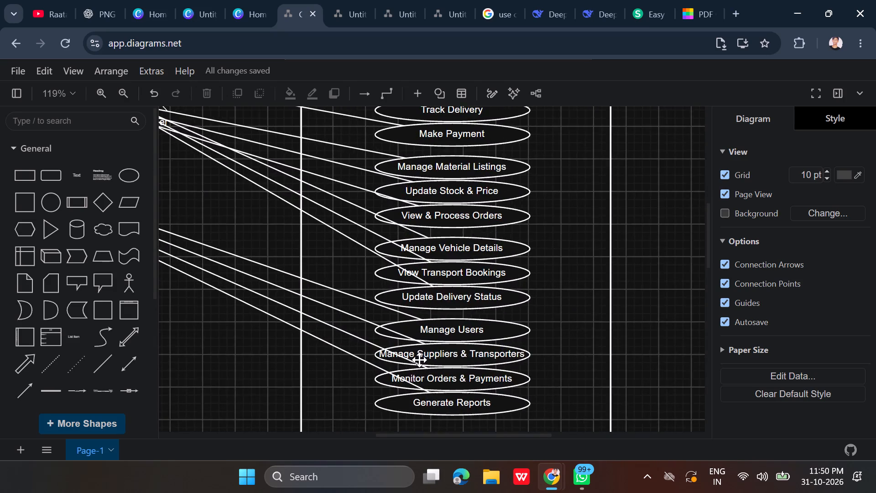
scroll(419, 360, down, 1)
click(428, 343)
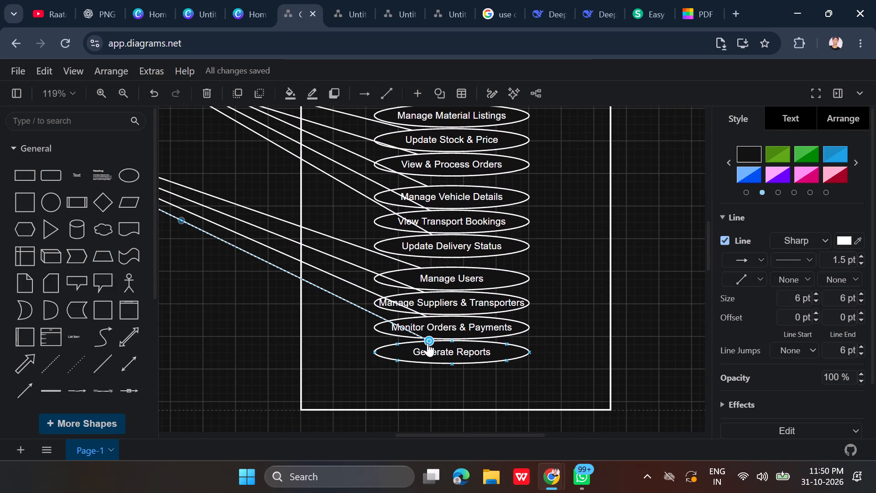
drag(428, 343, 377, 358)
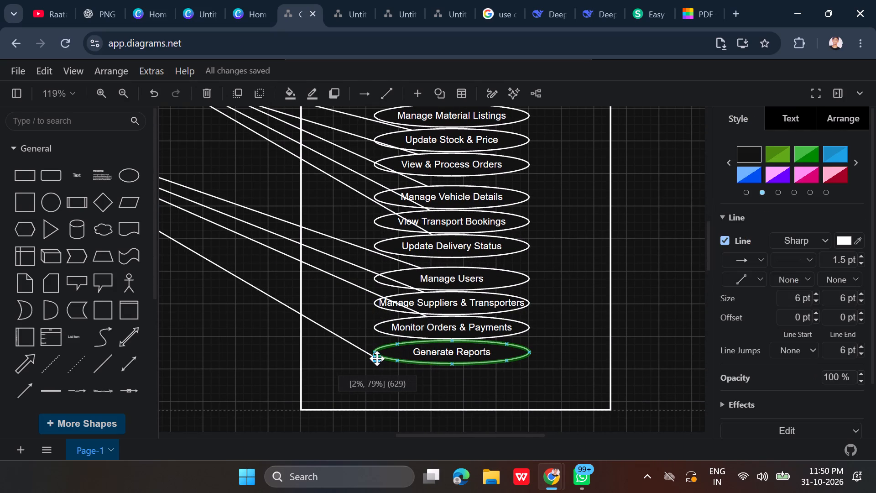
drag(377, 358, 377, 358)
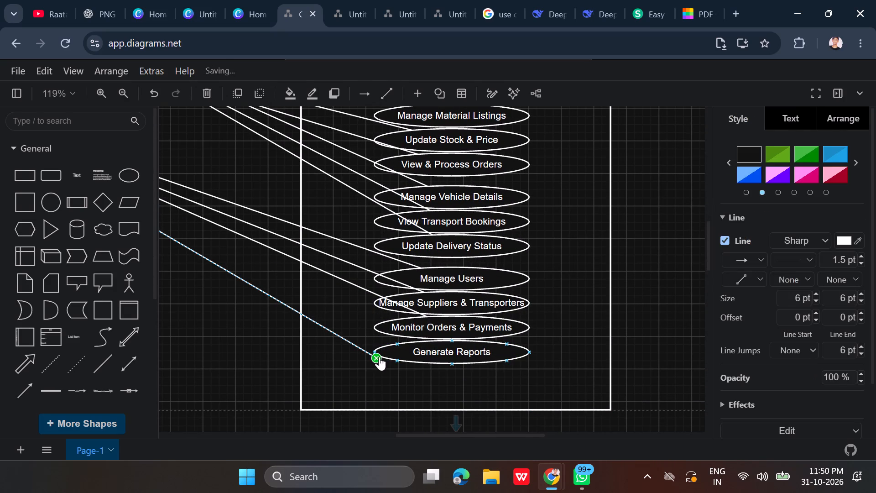
drag(378, 357, 374, 355)
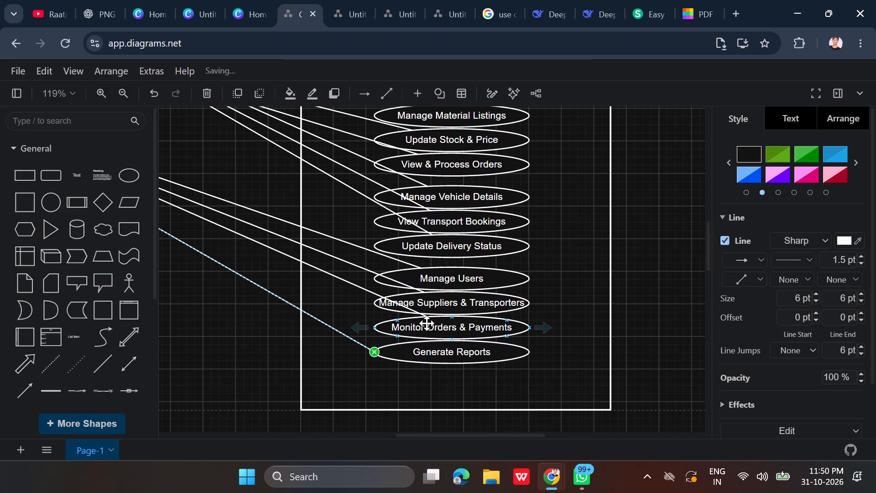
click(427, 319)
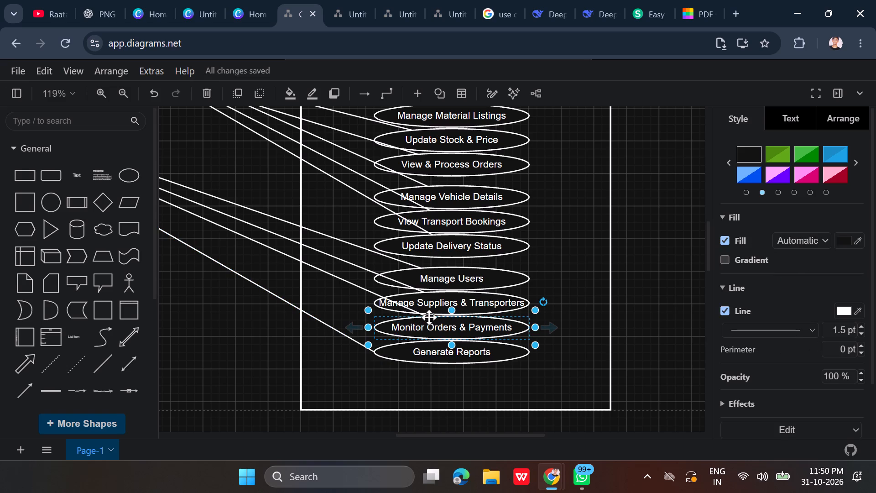
click(425, 316)
drag(425, 316, 377, 334)
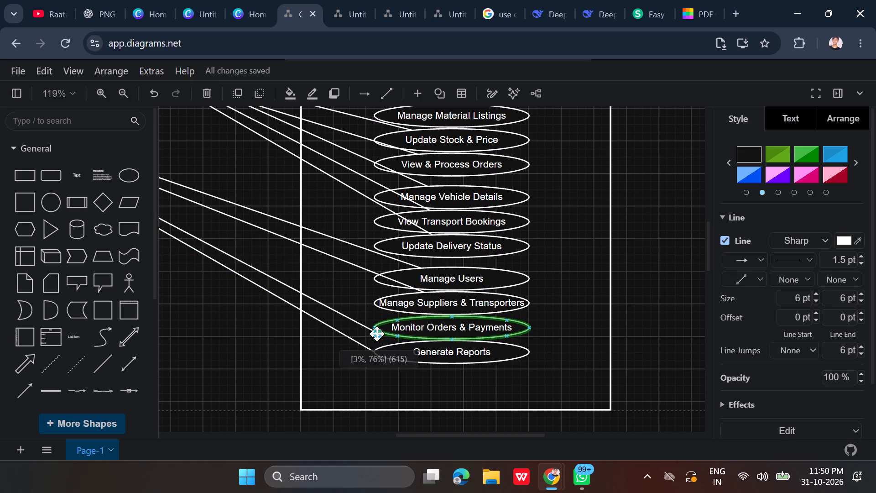
drag(377, 334, 375, 331)
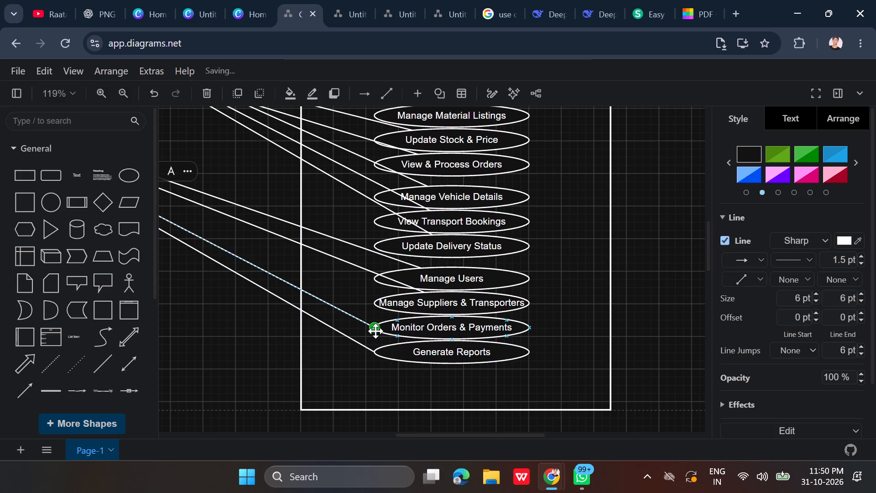
Reattach the ends of Admin's Manage Suppliers & Transporters and Manage Users connectors to the left-middle points of their ellipses.
click(423, 290)
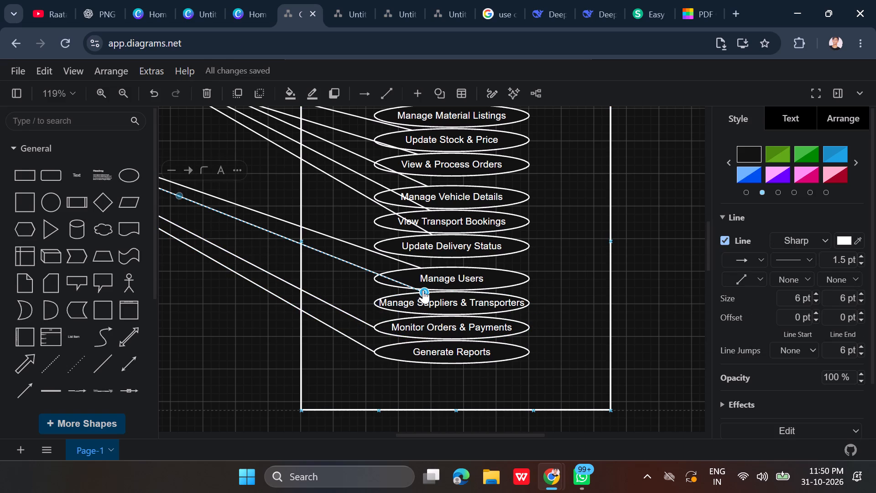
drag(423, 290, 377, 302)
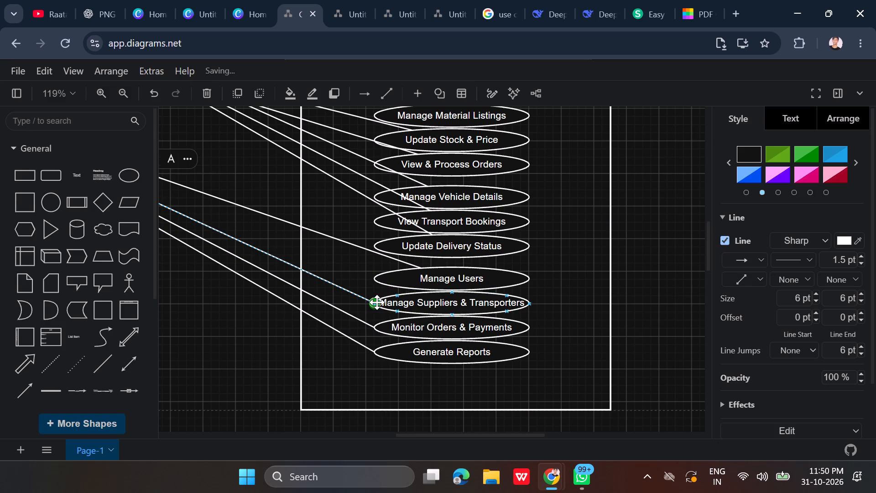
click(419, 269)
drag(419, 269, 401, 273)
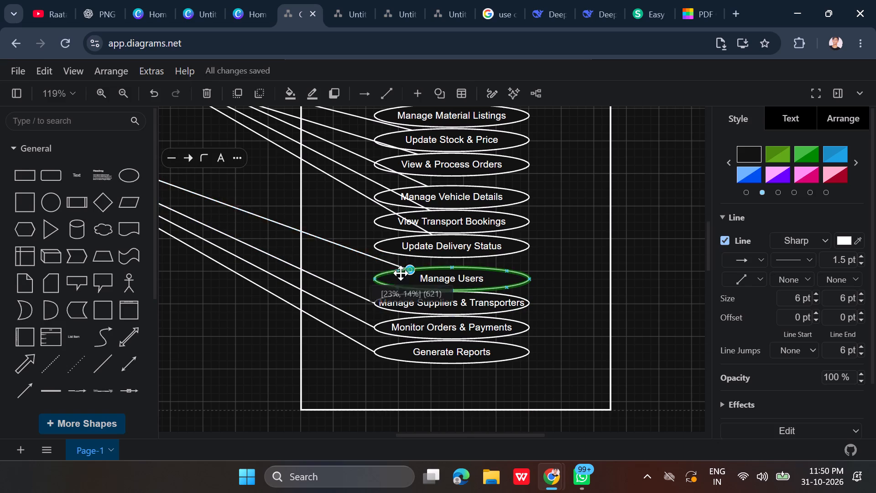
drag(401, 273, 377, 281)
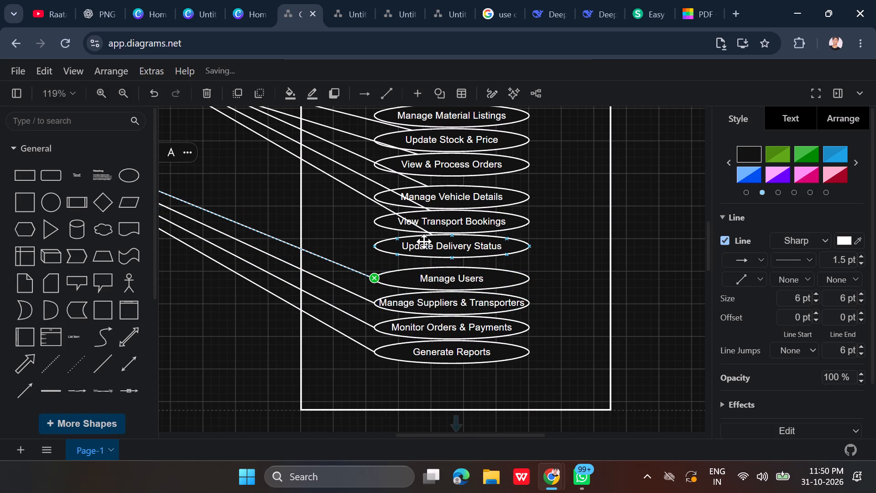
Reattach the Transporter connectors to the left-middle points of the Update Delivery Status, View Transport Bookings and Manage Vehicle Details ellipses.
click(433, 239)
click(434, 234)
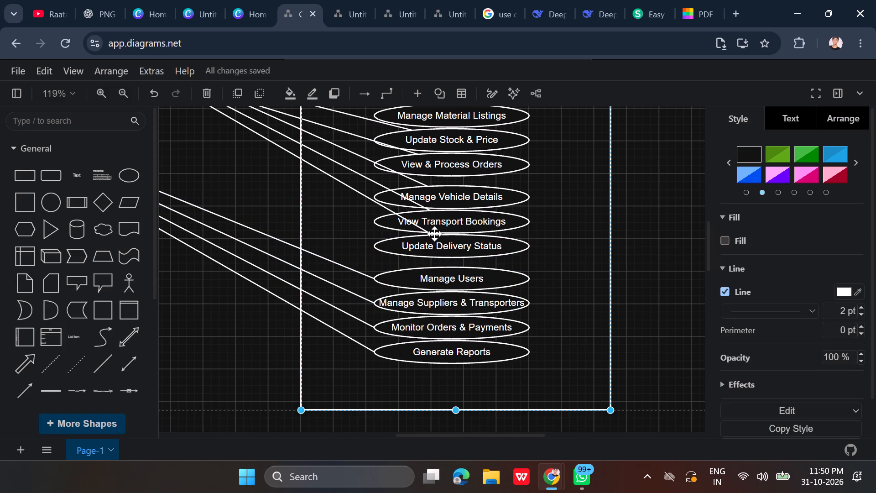
click(432, 236)
drag(432, 236, 378, 249)
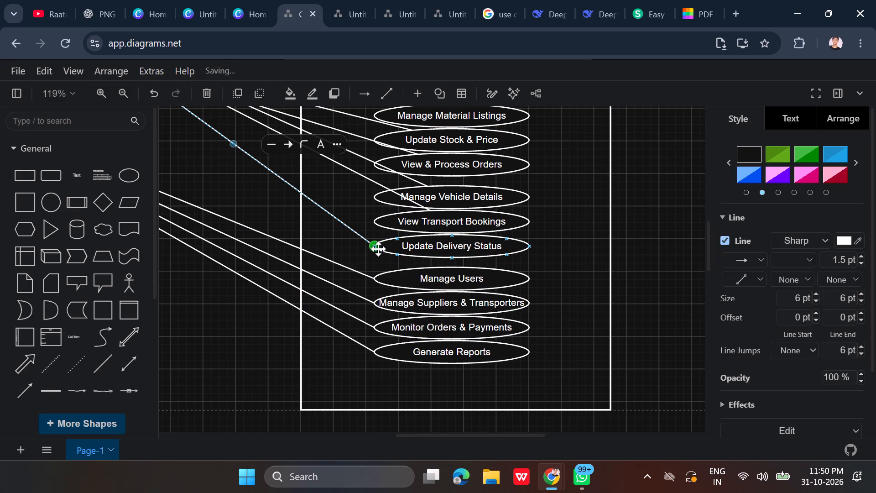
click(428, 210)
drag(428, 210, 391, 215)
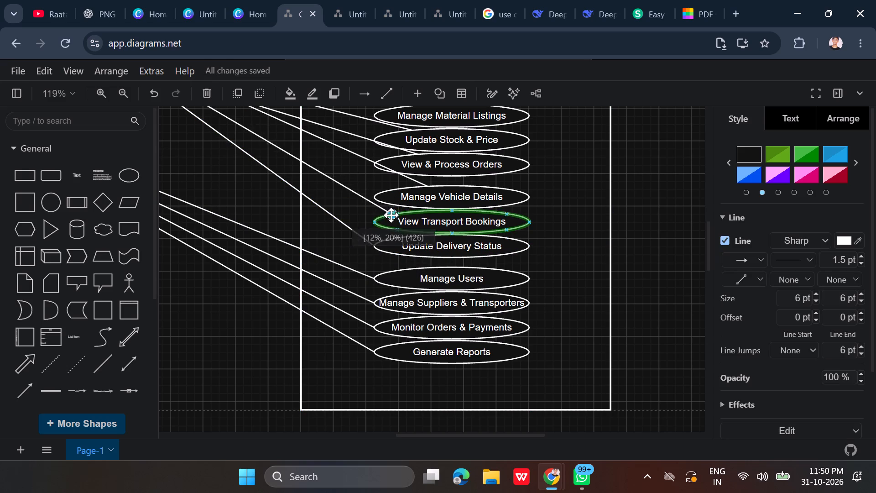
drag(391, 215, 377, 221)
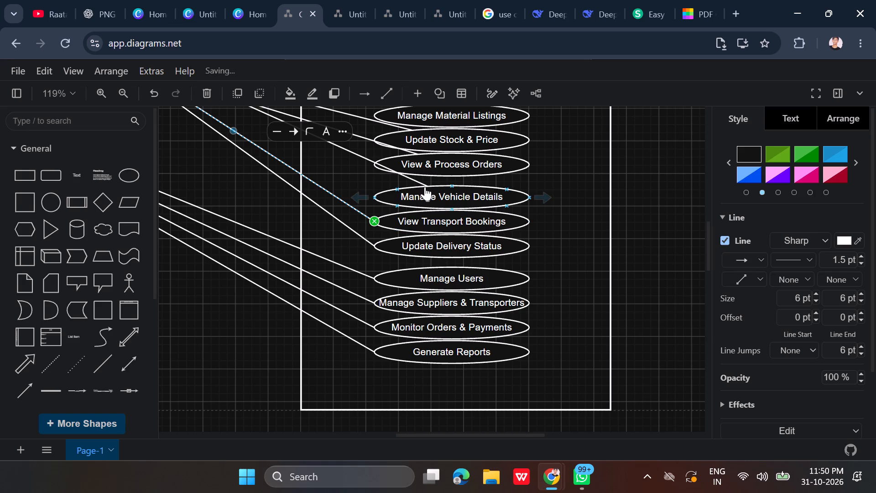
click(426, 184)
drag(426, 184, 392, 192)
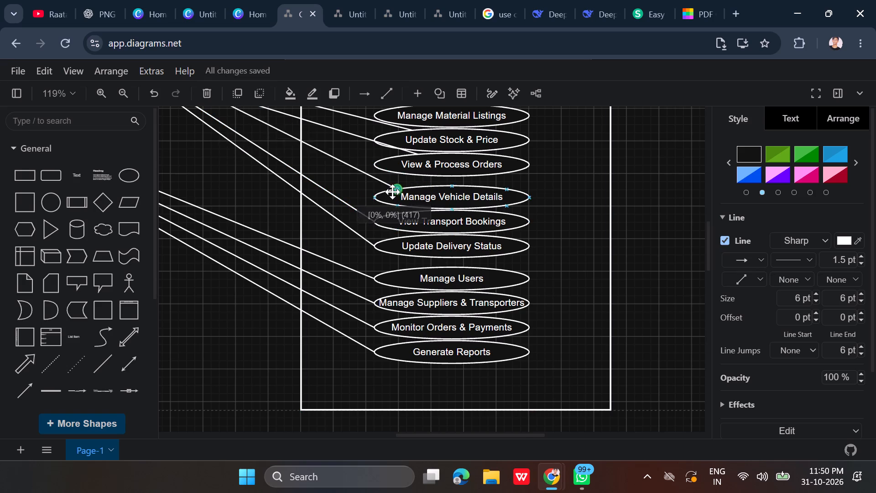
drag(392, 192, 377, 194)
Reattach the Supplier connectors to the left-middle points of the View & Process Orders, Update Stock & Price and Manage Material Listings ellipses.
scroll(415, 185, up, 1)
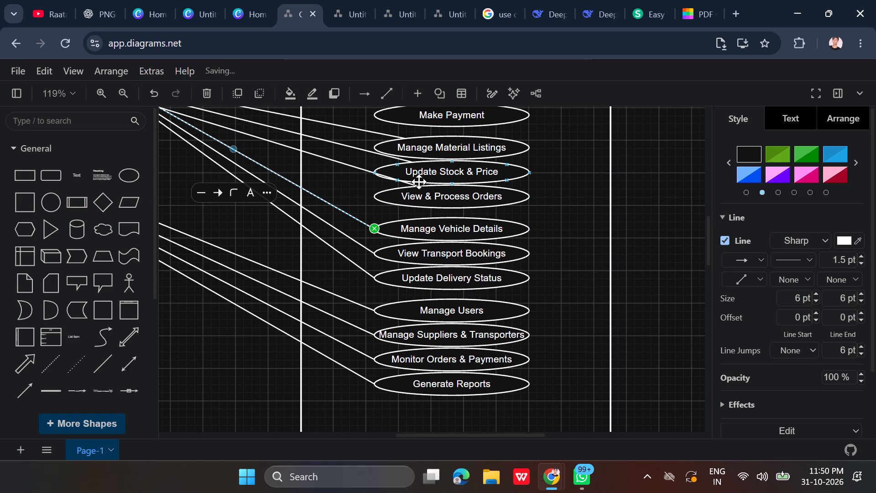
click(417, 183)
drag(417, 183, 378, 195)
scroll(415, 188, up, 1)
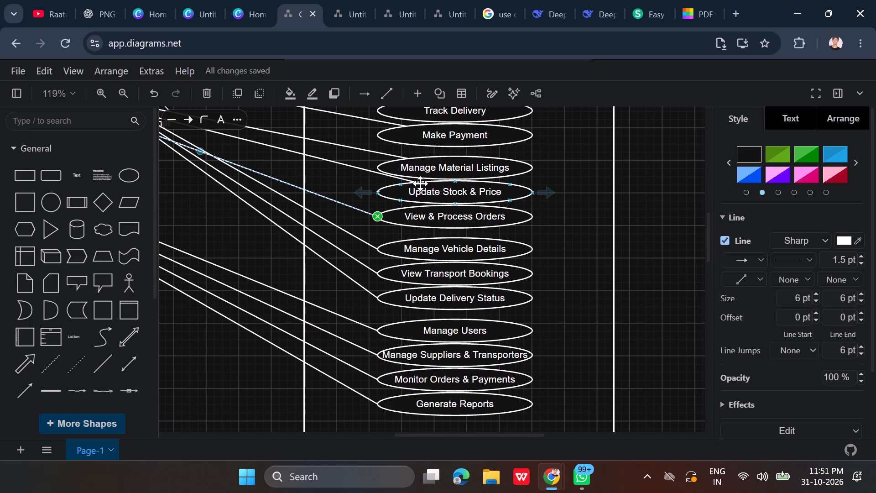
click(420, 184)
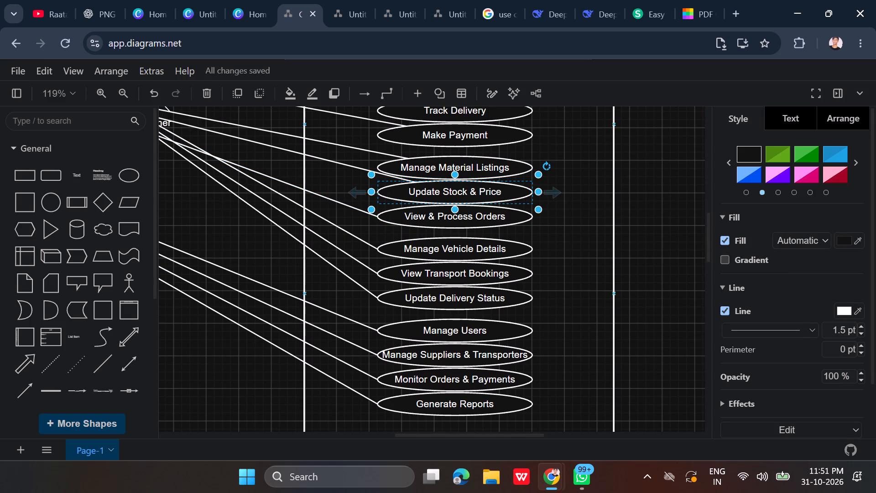
click(409, 182)
drag(417, 182, 386, 190)
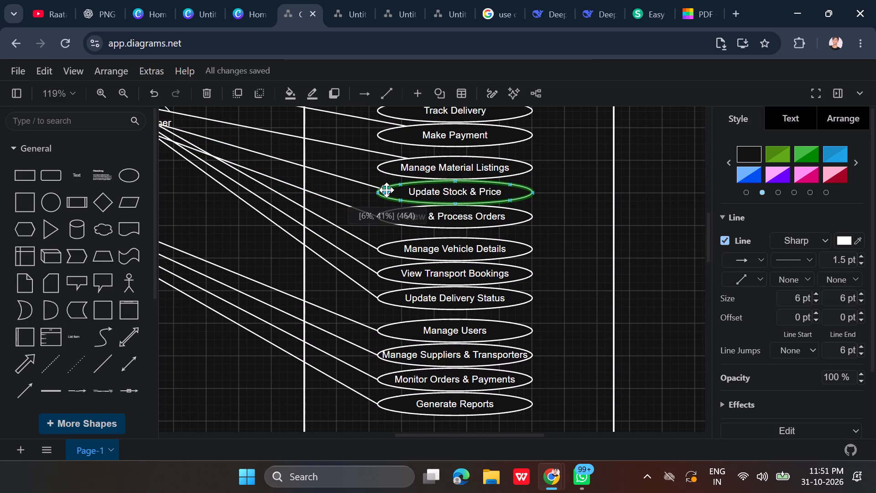
drag(386, 190, 383, 191)
click(383, 191)
drag(383, 191, 377, 191)
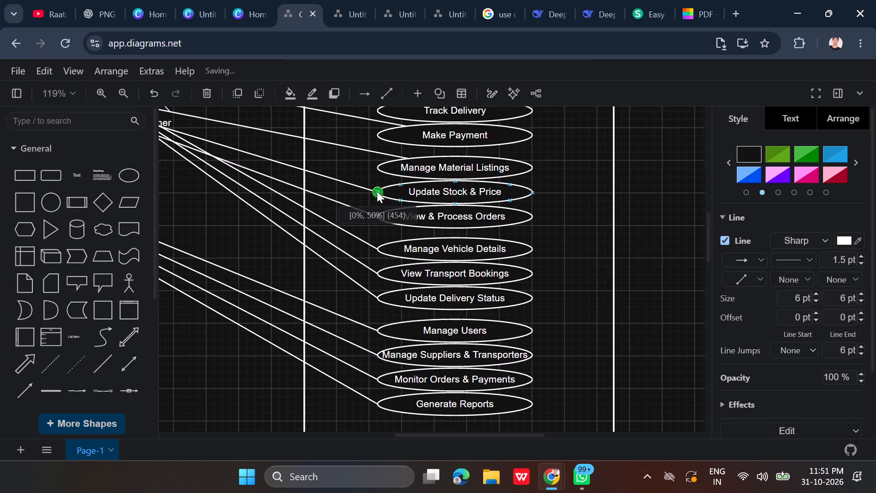
drag(377, 191, 377, 191)
scroll(406, 191, up, 1)
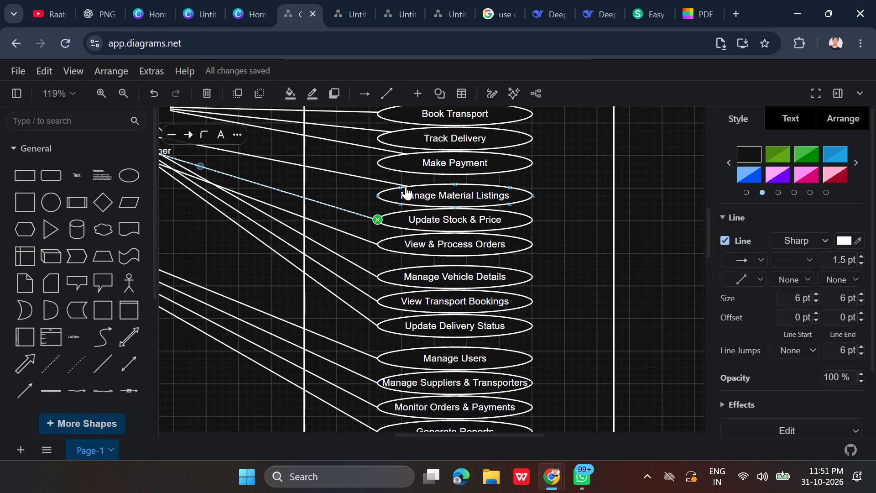
click(406, 186)
drag(406, 186, 381, 195)
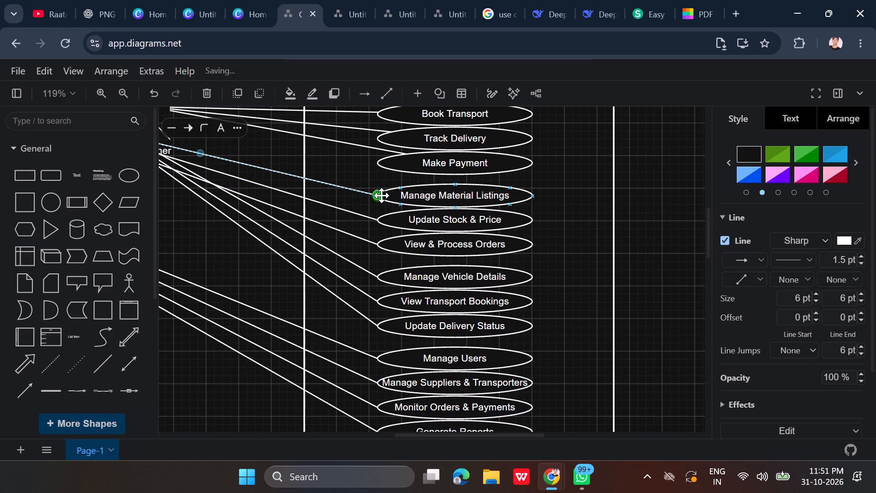
scroll(405, 194, up, 1)
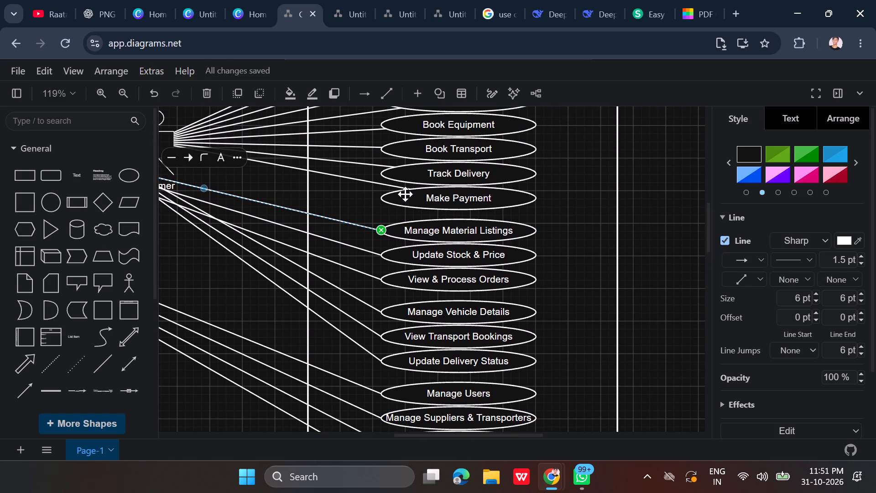
Reattach the ends of the Customer's Make Payment and Track Delivery connectors to the left ends of their ellipses.
click(406, 191)
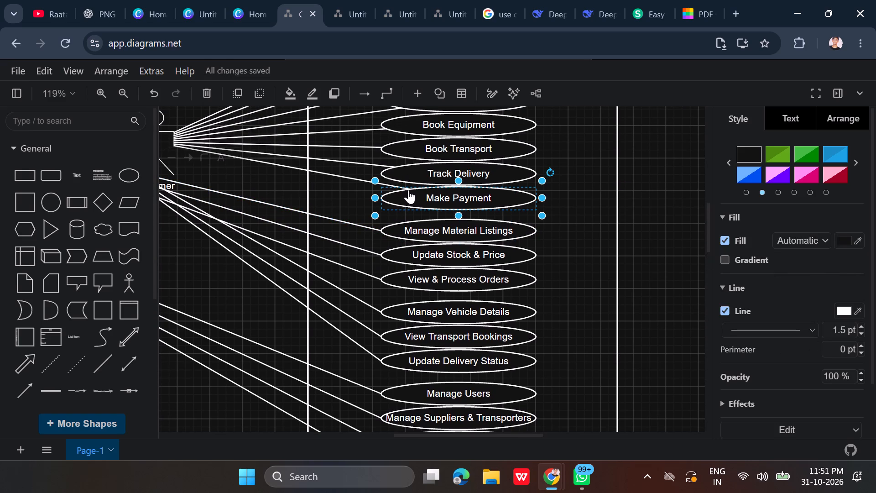
click(407, 188)
drag(407, 188, 384, 196)
scroll(421, 180, up, 1)
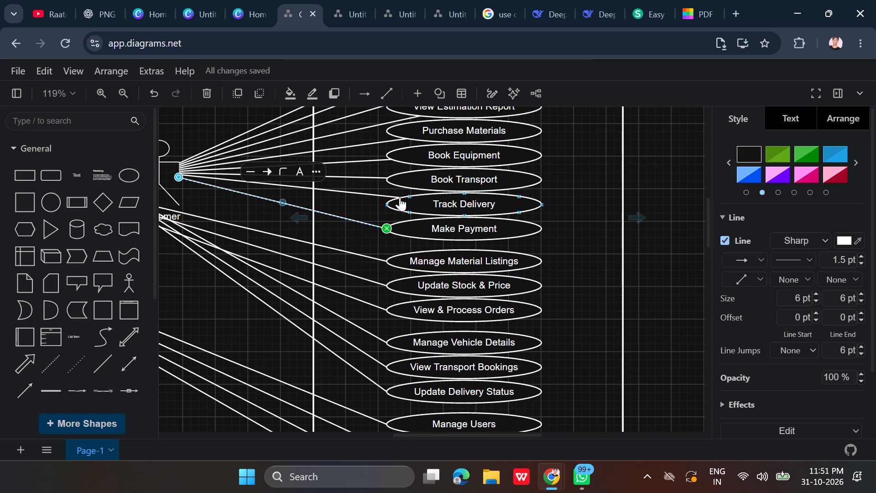
click(400, 197)
drag(400, 197, 391, 205)
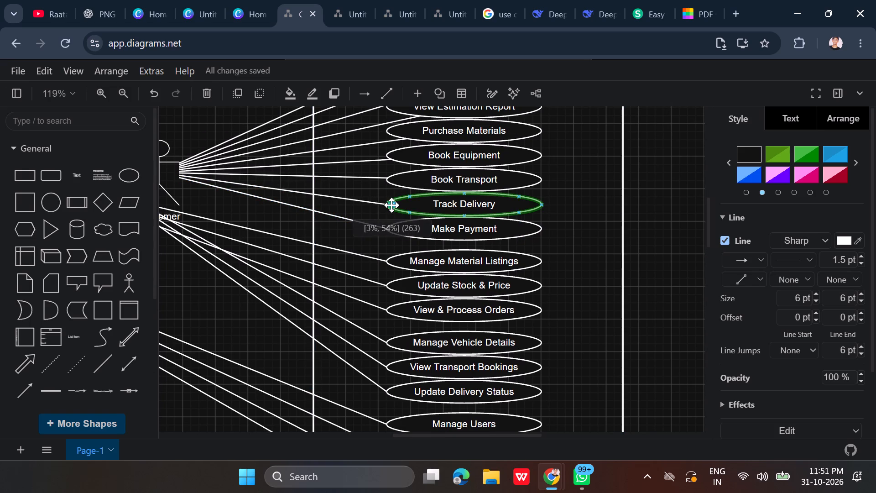
drag(391, 205, 391, 205)
Shift the Book Transport ellipse slightly to the right of the other use cases in its column.
scroll(422, 201, up, 1)
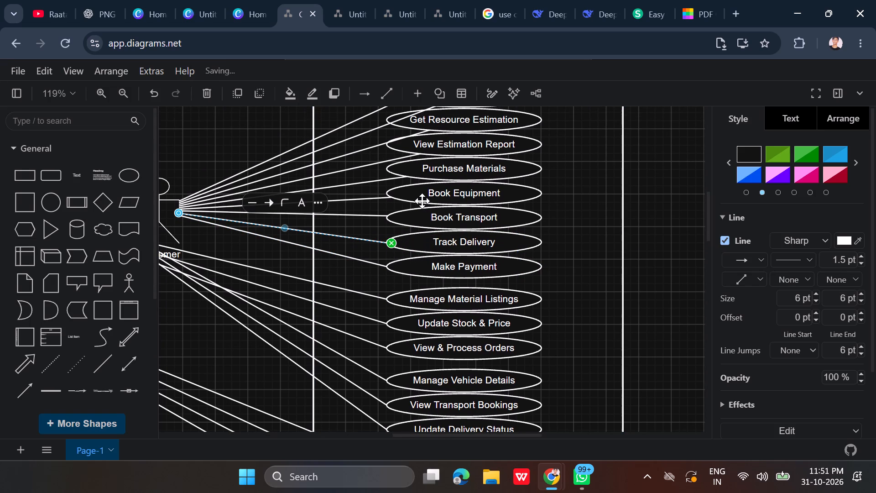
click(390, 218)
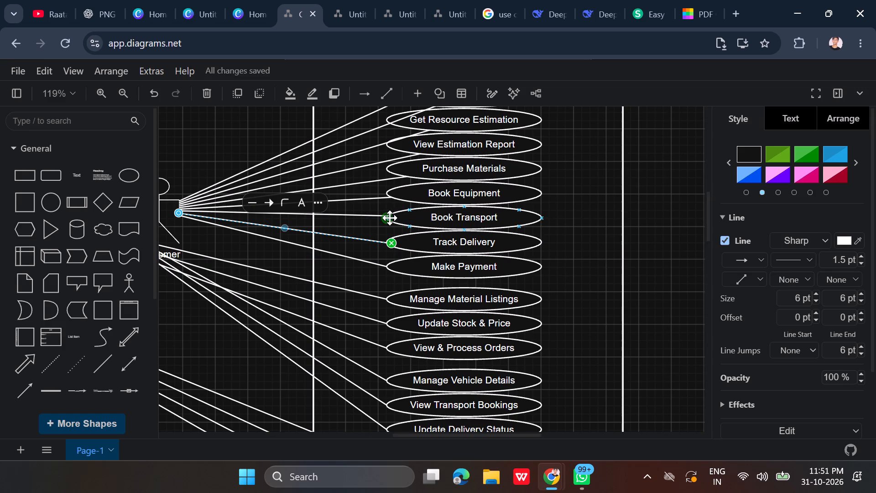
click(380, 218)
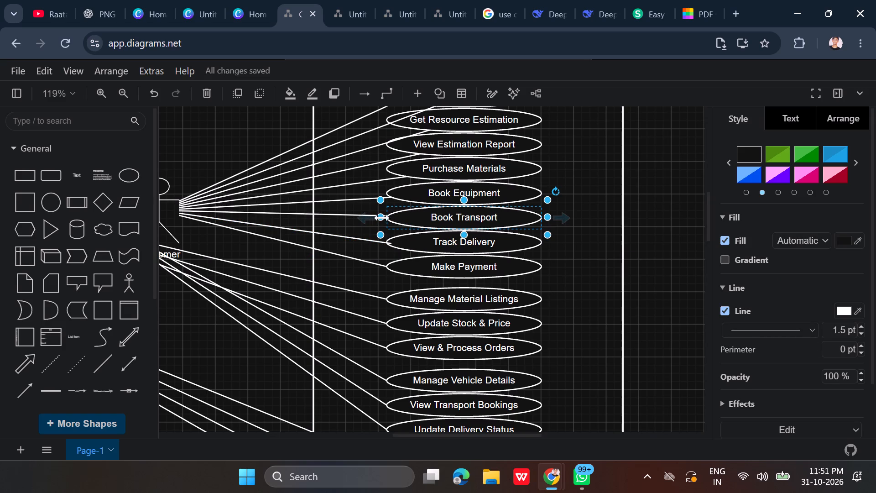
click(378, 216)
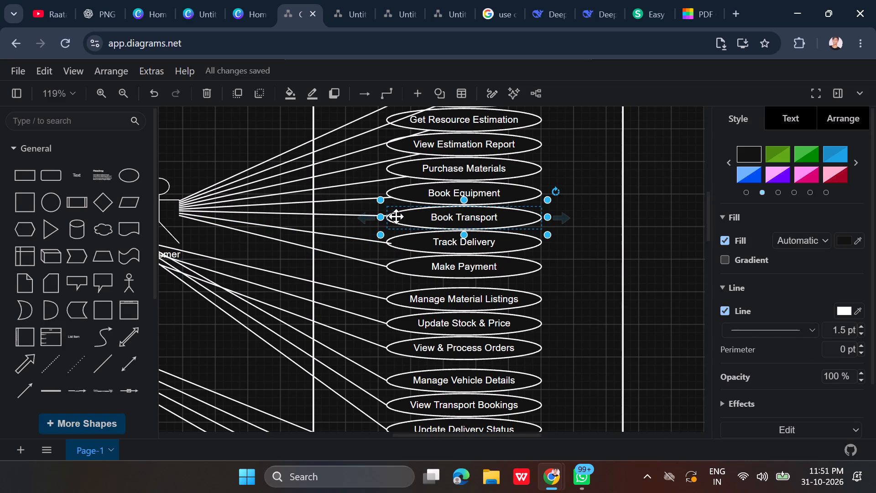
click(404, 216)
drag(384, 217, 392, 216)
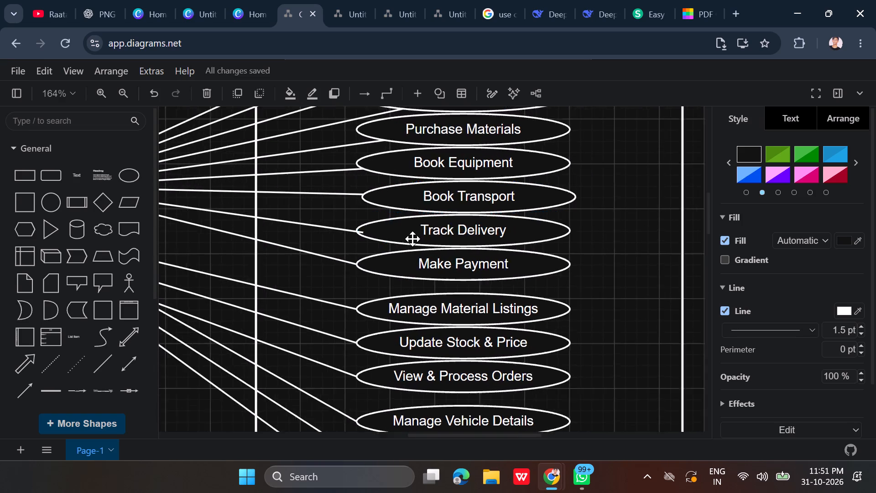
Attach the ends of the Track Delivery and Book Transport connectors exactly to the left-middle points of their ellipses.
click(345, 229)
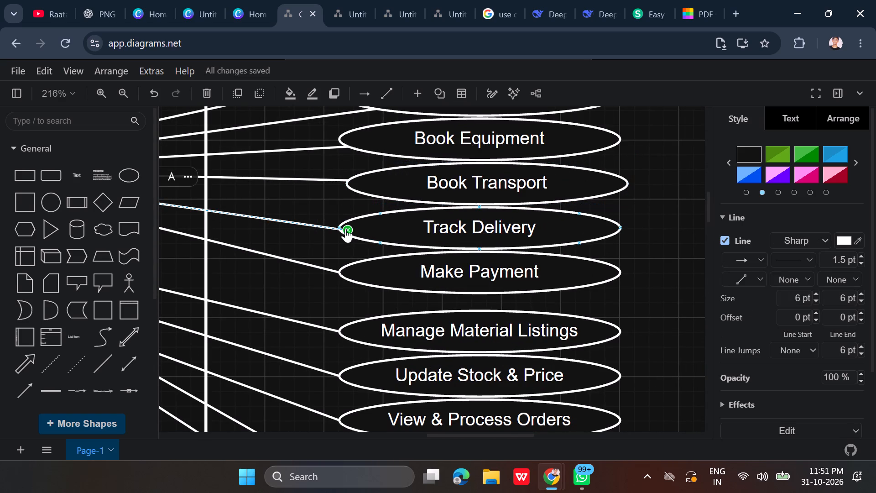
drag(345, 229, 337, 229)
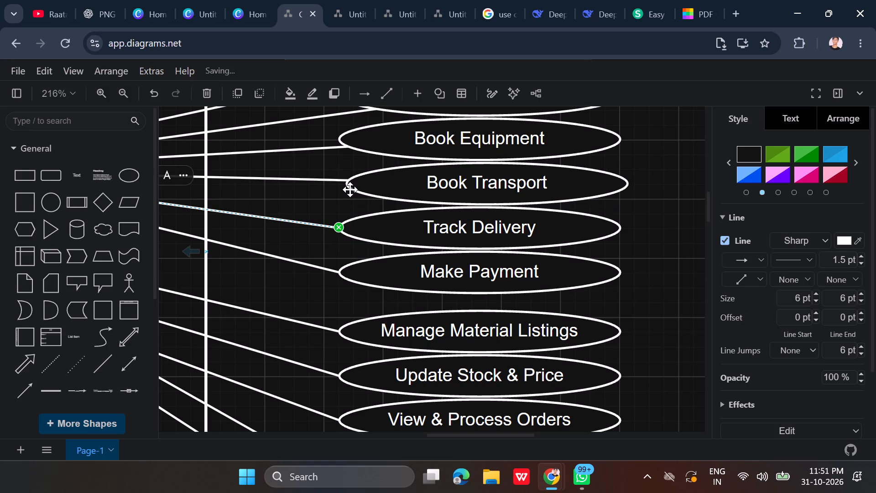
click(348, 183)
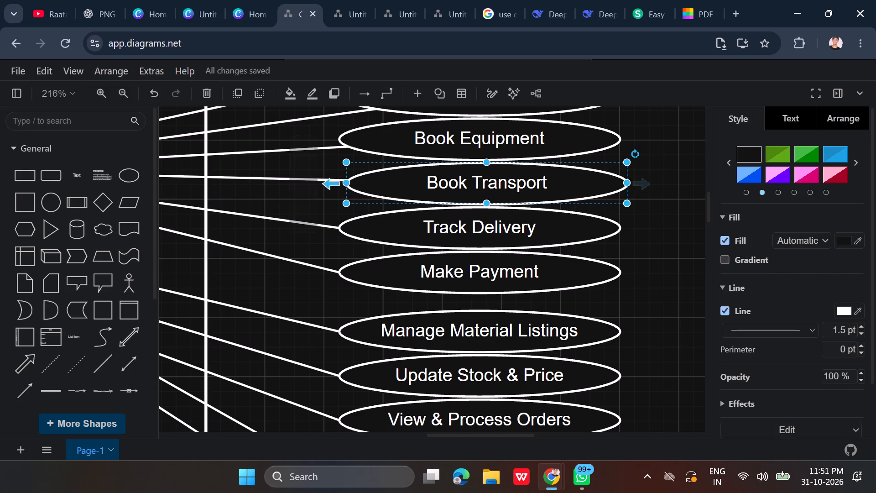
click(334, 178)
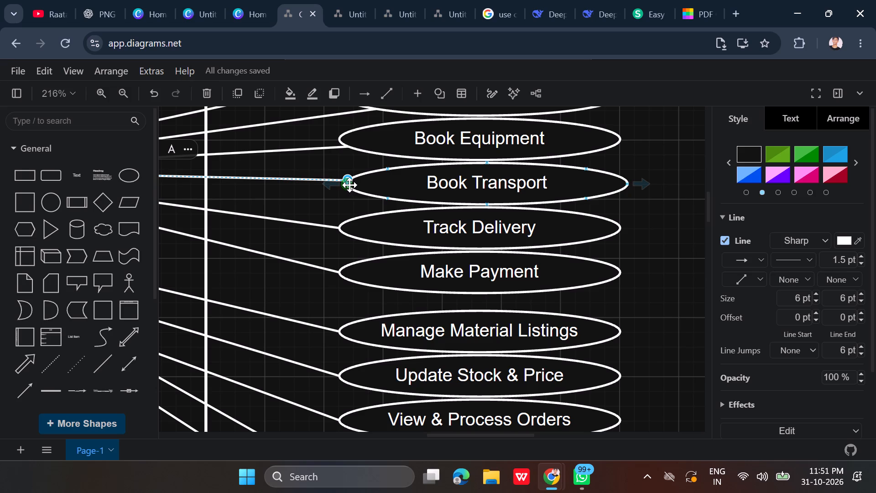
click(349, 184)
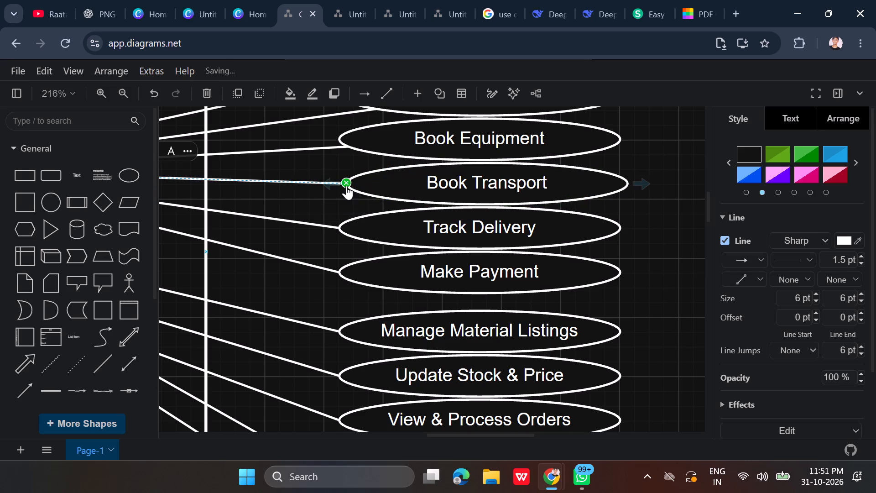
click(344, 204)
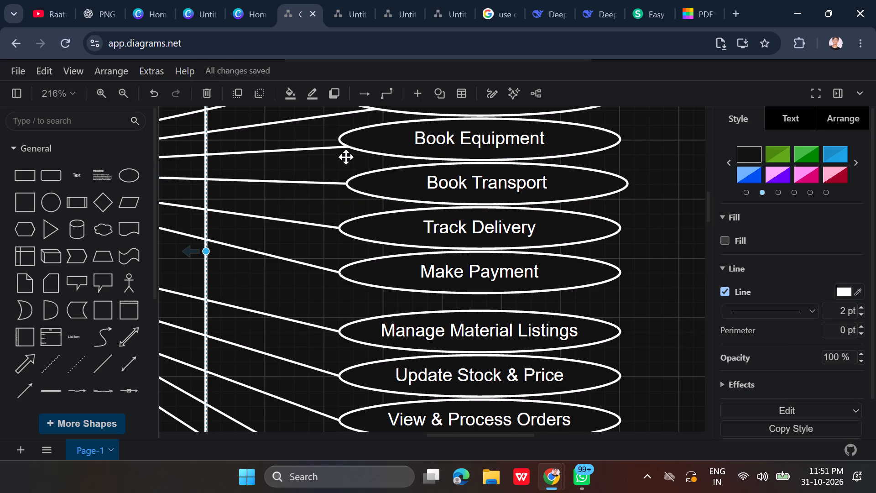
Reattach the ends of the Customer's Book Equipment and Purchase Materials connectors to the left-middle points of their ellipses.
click(344, 151)
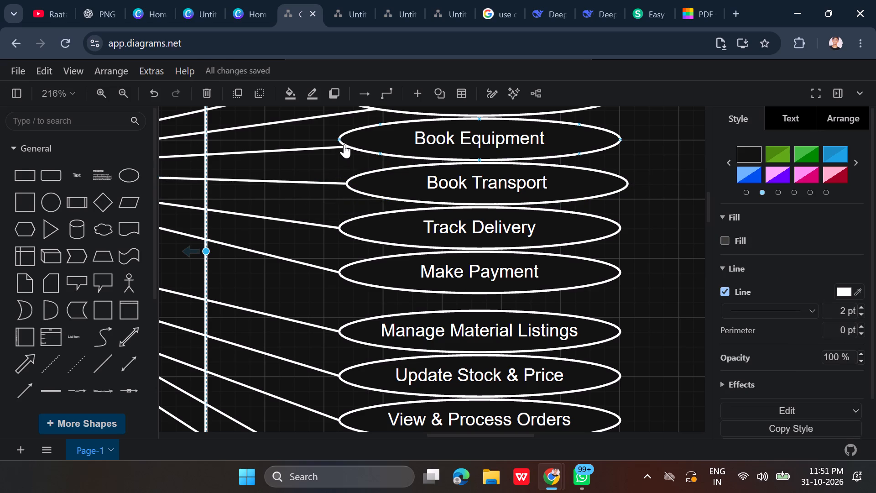
click(344, 146)
drag(344, 146, 339, 143)
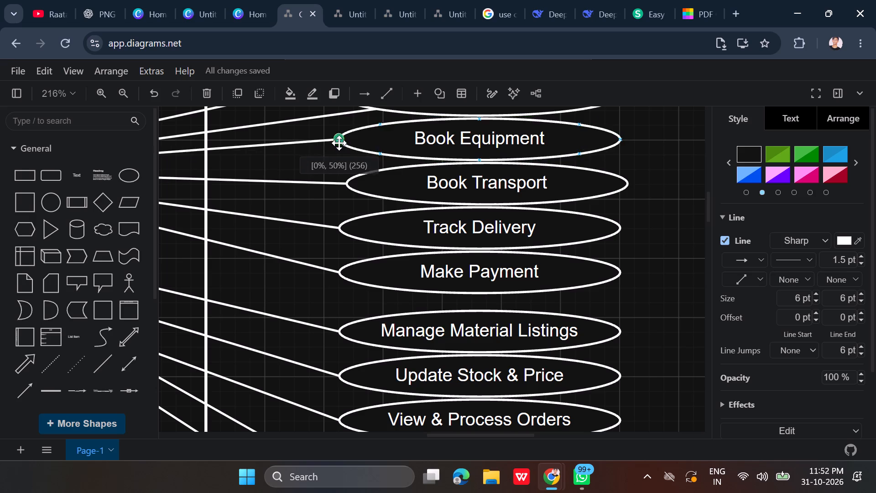
drag(339, 143, 339, 144)
click(339, 144)
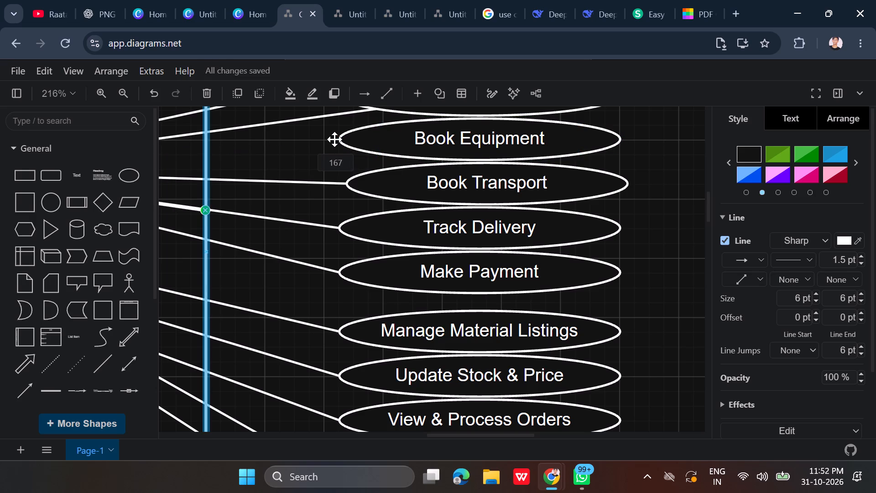
scroll(340, 161, up, 1)
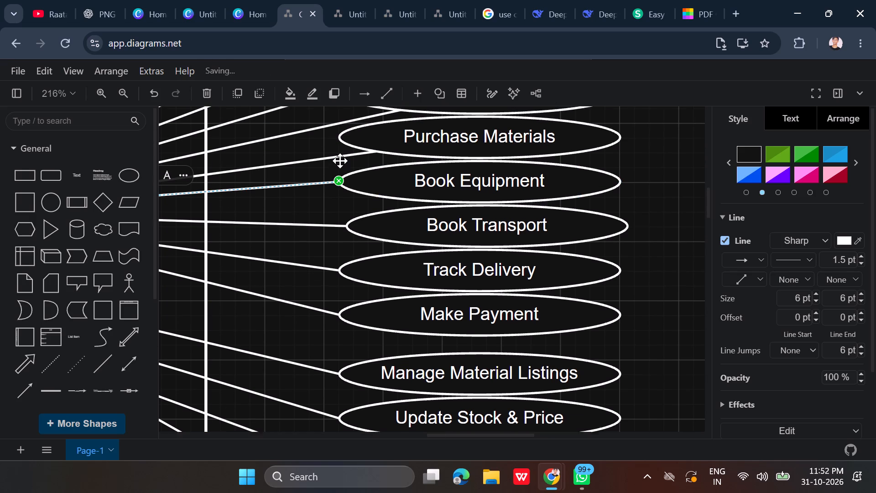
click(349, 162)
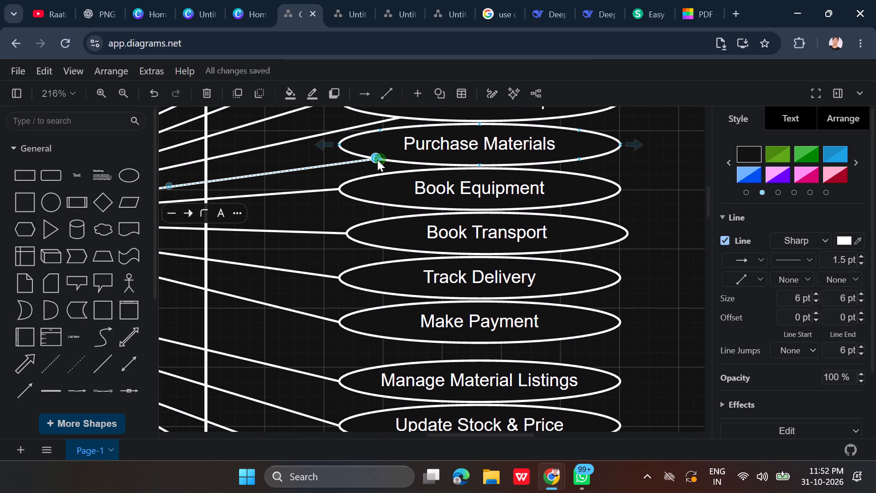
drag(375, 160, 342, 154)
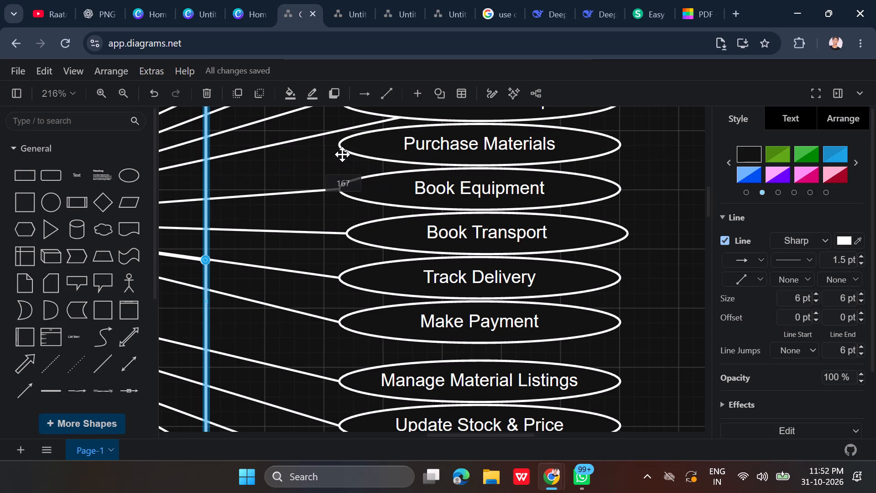
drag(342, 154, 339, 147)
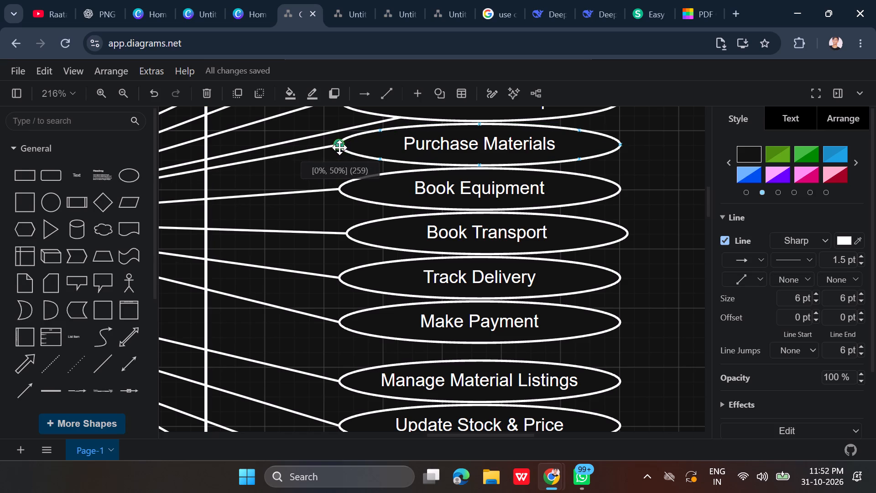
drag(339, 147, 340, 147)
Reattach the ends of the Customer's View Estimation Report and Get Resource Estimation connectors to the left-middle points of their ellipses.
scroll(339, 163, up, 2)
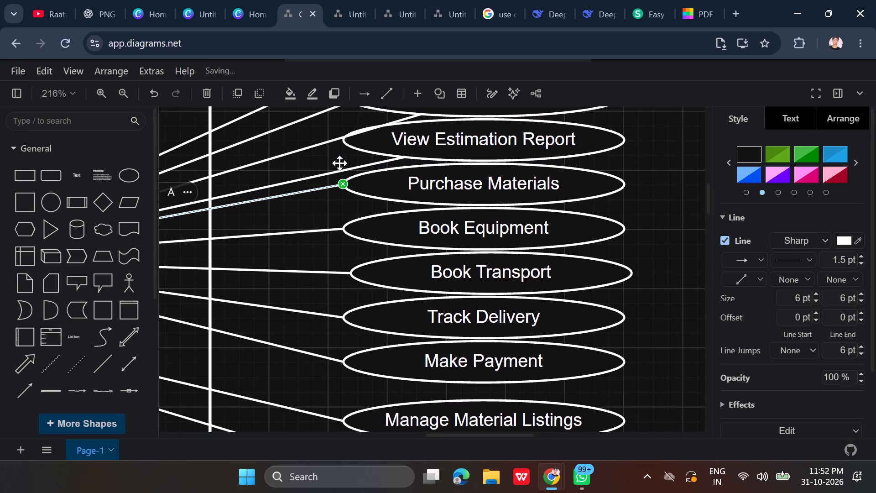
scroll(339, 163, up, 1)
click(391, 163)
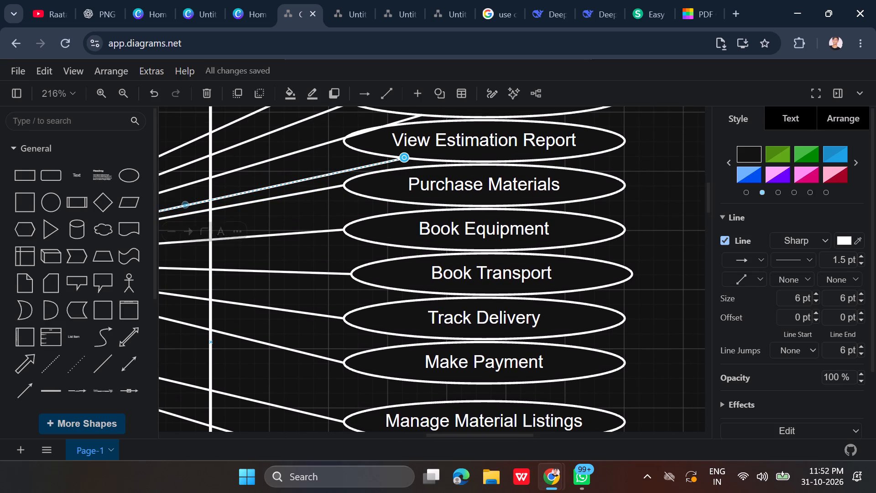
drag(402, 158, 348, 151)
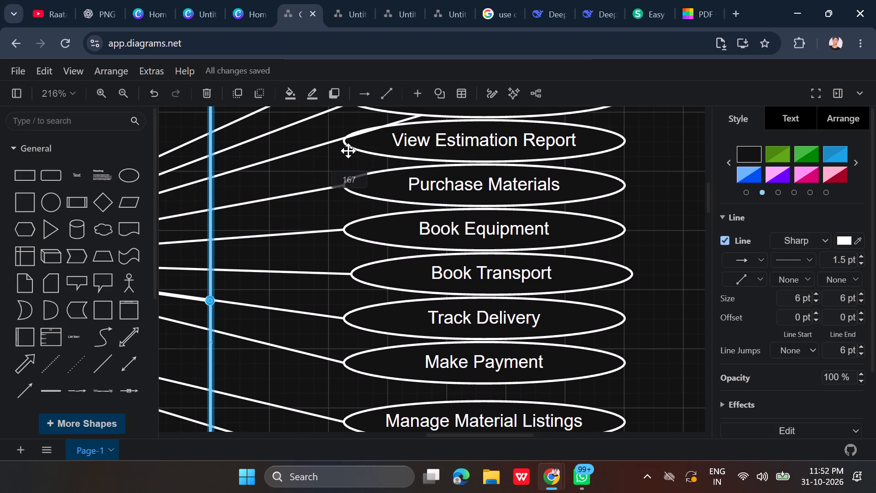
drag(348, 151, 347, 146)
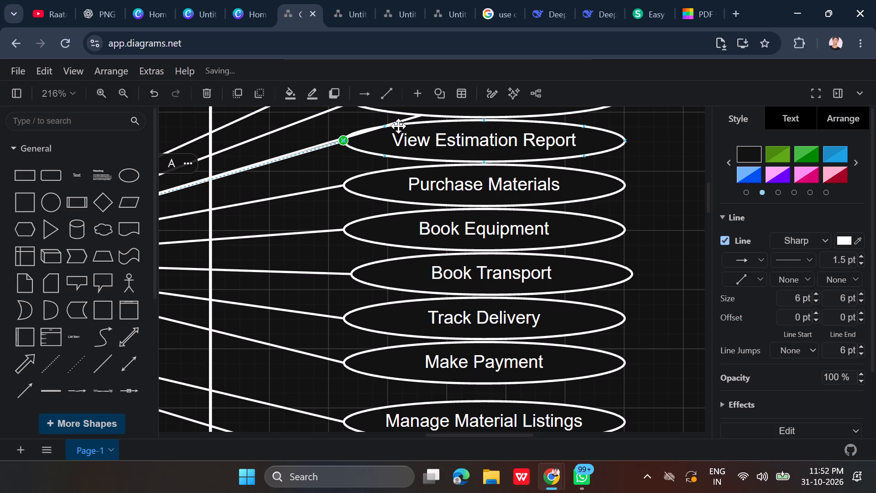
scroll(401, 126, up, 1)
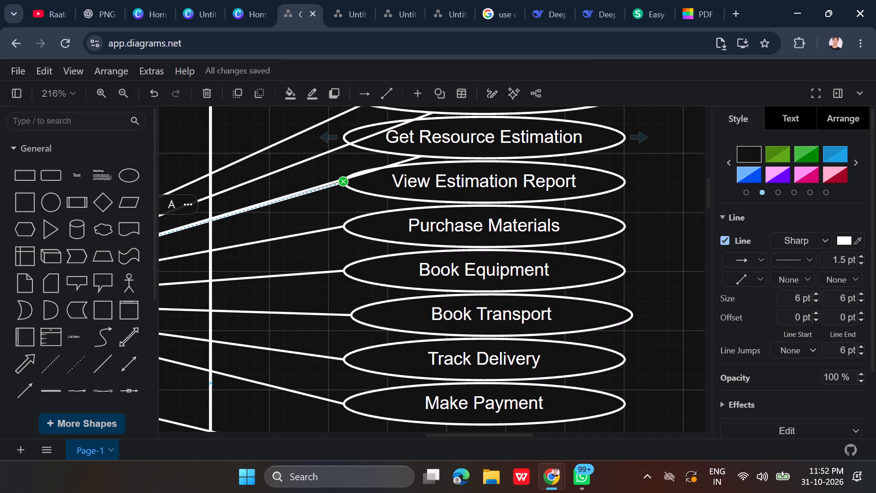
click(415, 160)
drag(423, 152, 364, 143)
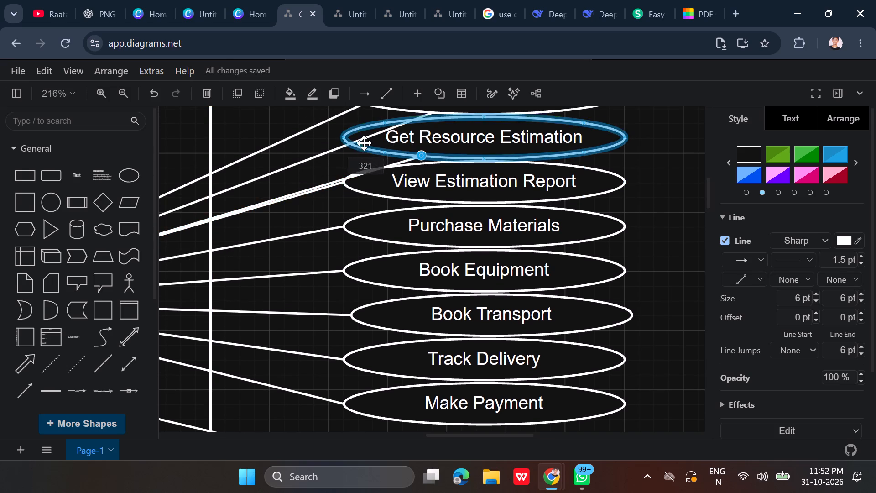
drag(364, 143, 346, 141)
Reattach the end of the Customer's Upload Blueprint connector to the left-middle point of its ellipse.
scroll(346, 141, up, 1)
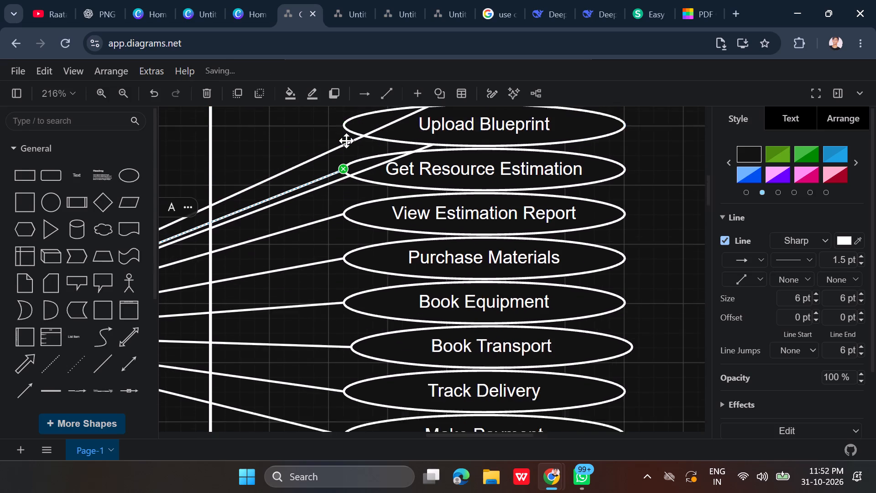
scroll(346, 141, up, 2)
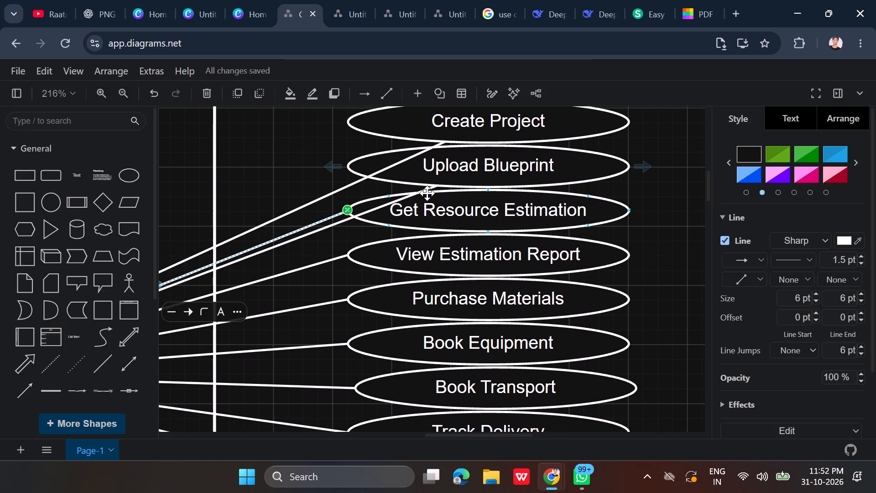
click(427, 193)
click(432, 185)
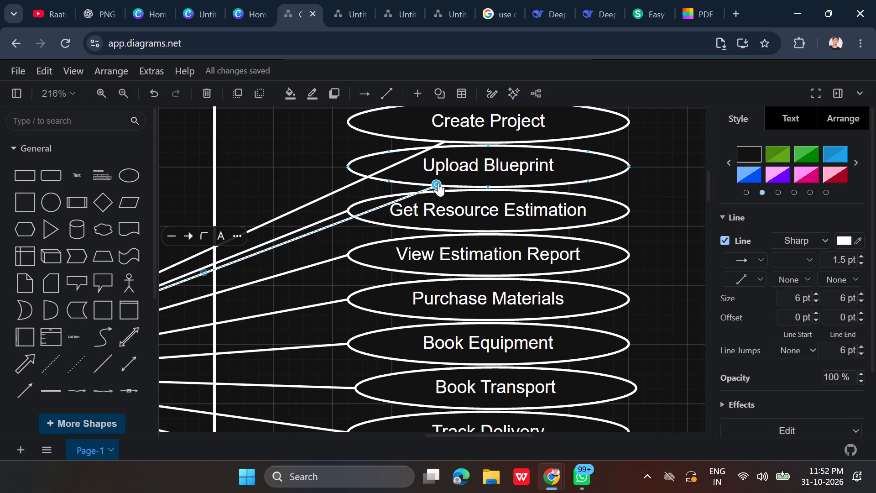
drag(438, 183, 352, 168)
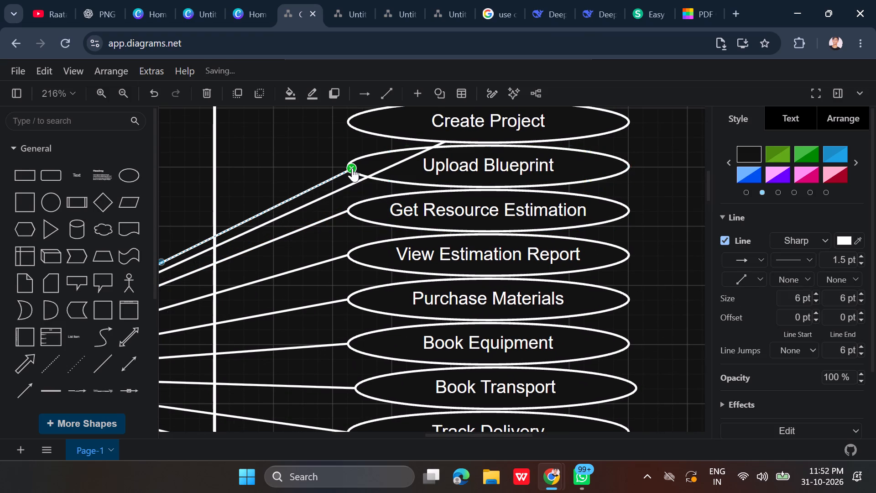
click(352, 168)
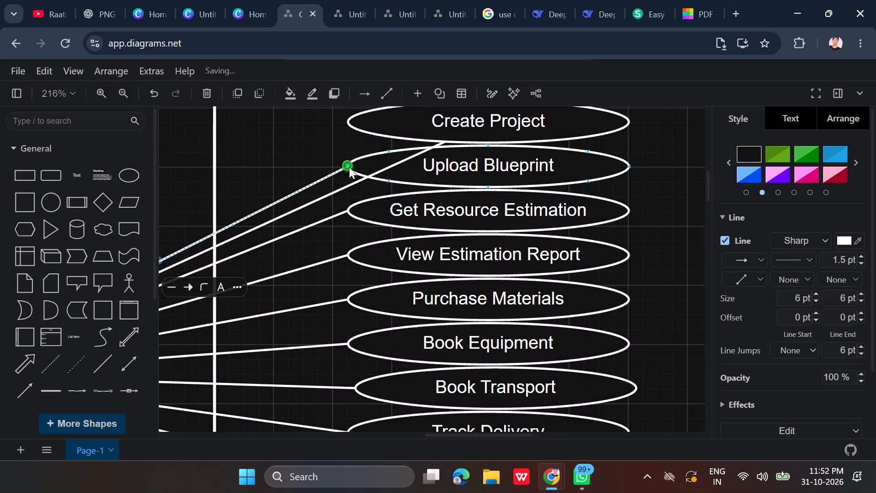
Reattach the end of the Customer's Create Project connector to the left-middle point of its ellipse.
scroll(388, 176, up, 1)
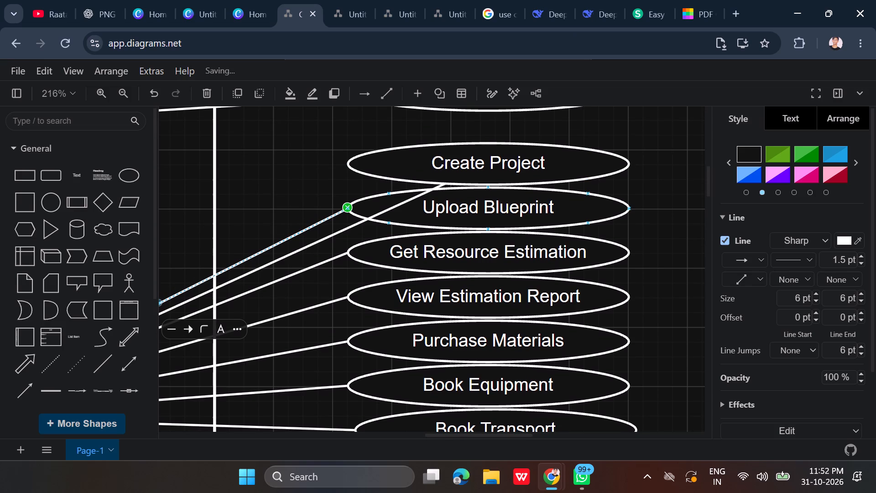
click(433, 189)
drag(447, 178, 375, 177)
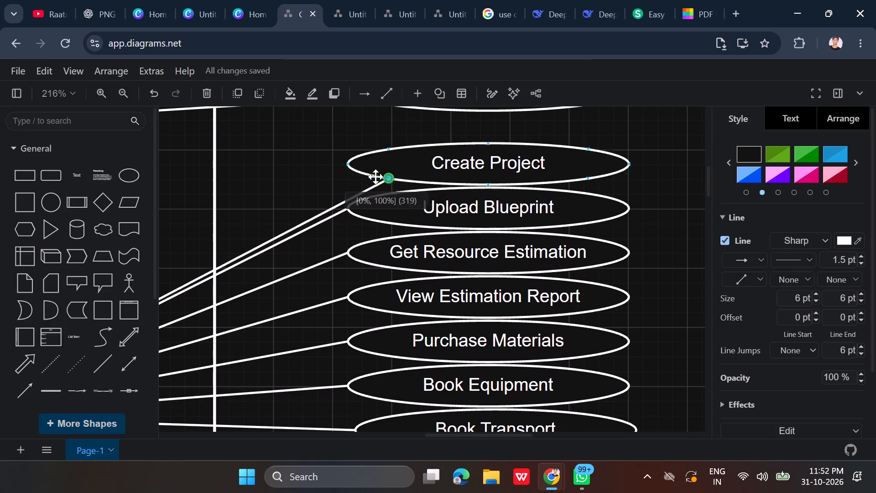
drag(375, 177, 347, 165)
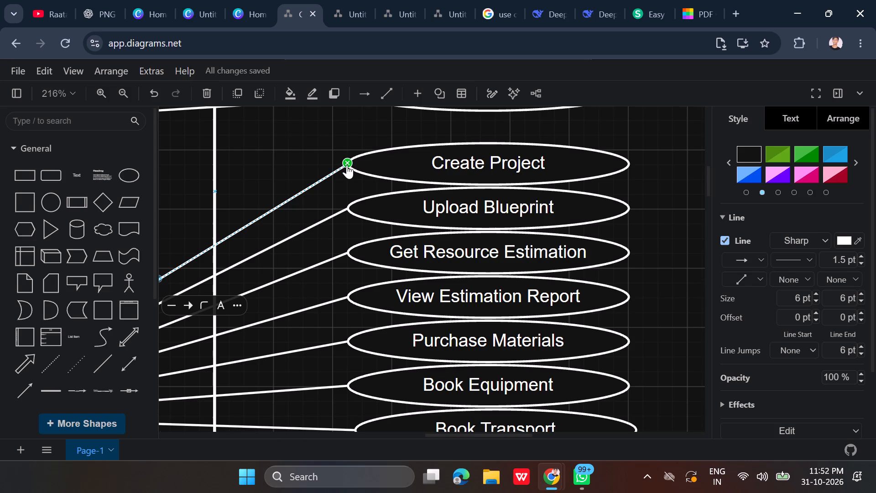
Reattach the end of the User's View Notifications connector to the left-middle point of its ellipse.
scroll(347, 165, up, 1)
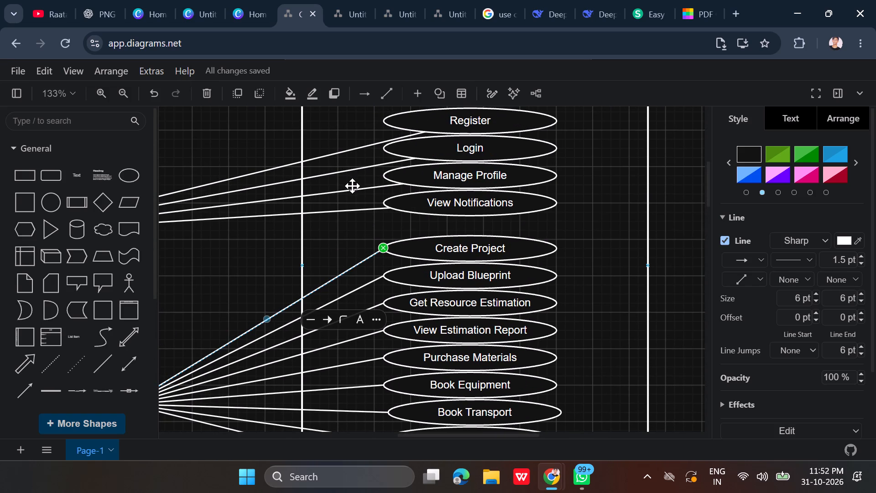
click(388, 209)
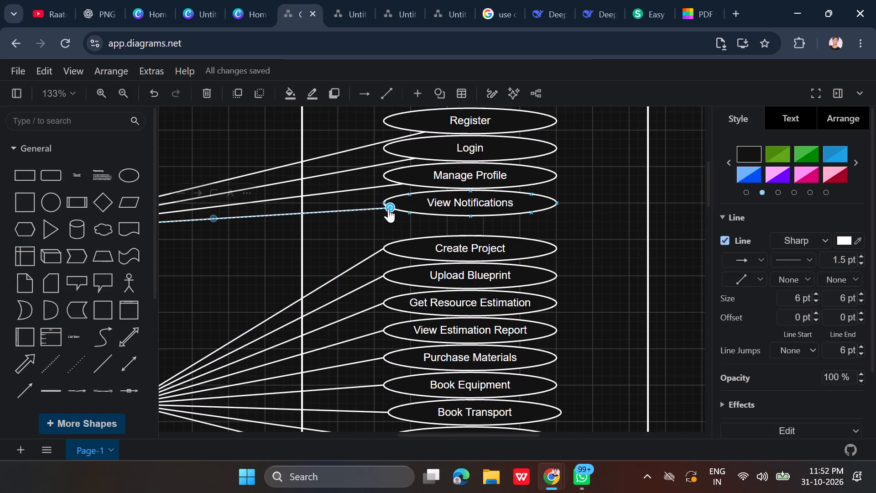
drag(390, 207, 382, 204)
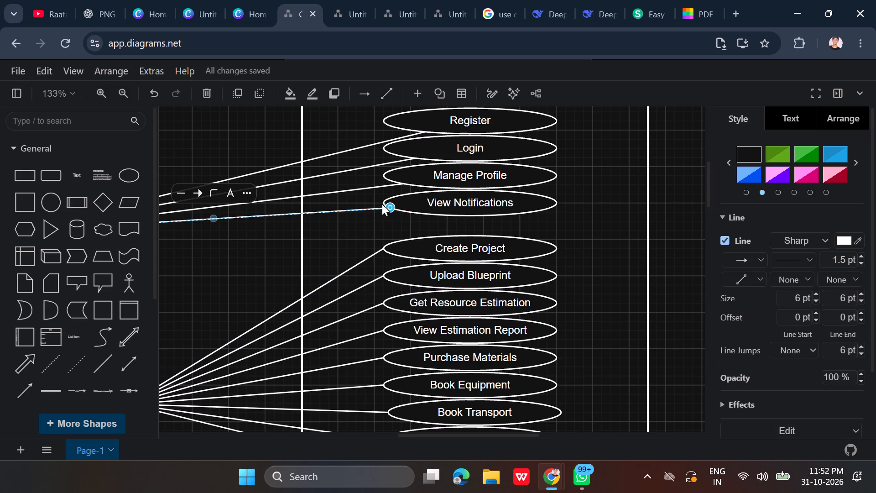
drag(382, 204, 381, 204)
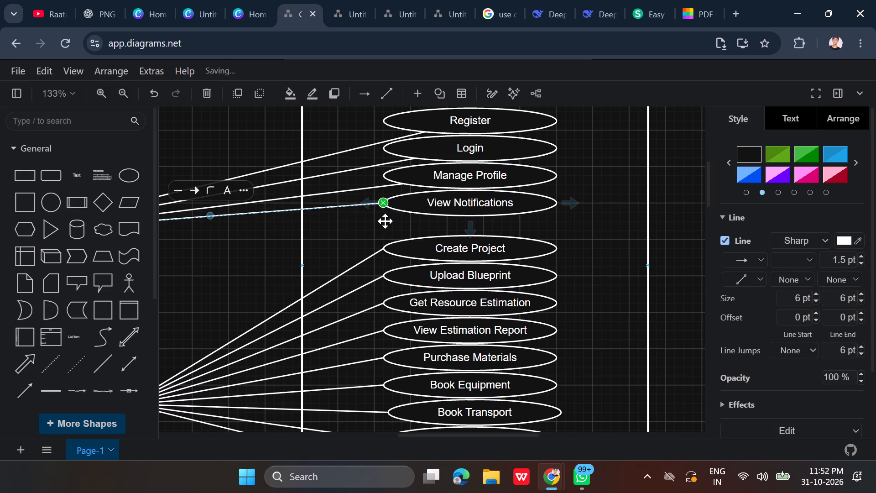
click(385, 221)
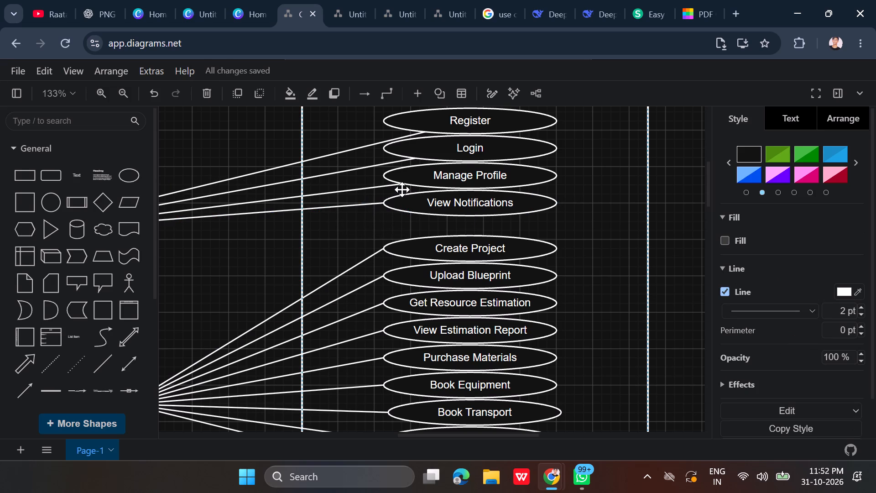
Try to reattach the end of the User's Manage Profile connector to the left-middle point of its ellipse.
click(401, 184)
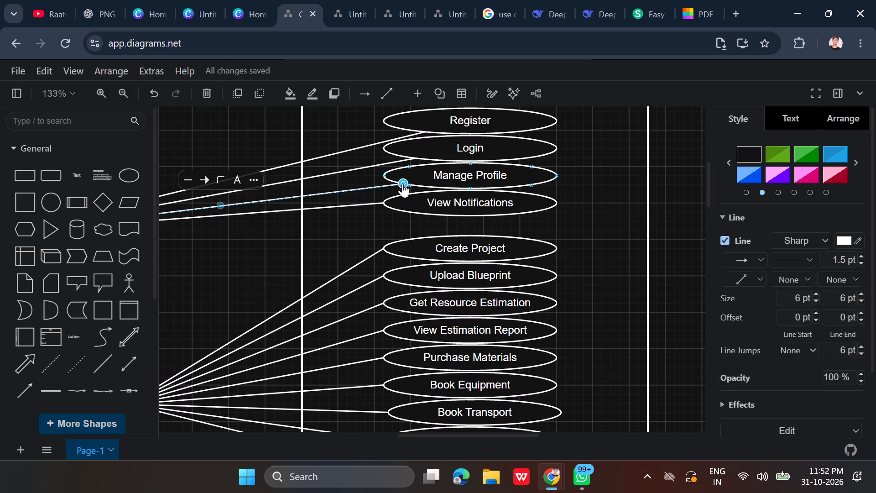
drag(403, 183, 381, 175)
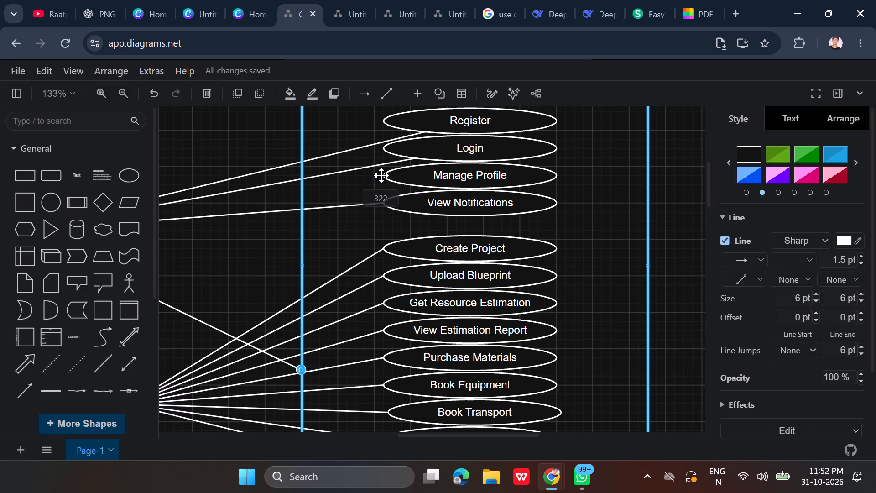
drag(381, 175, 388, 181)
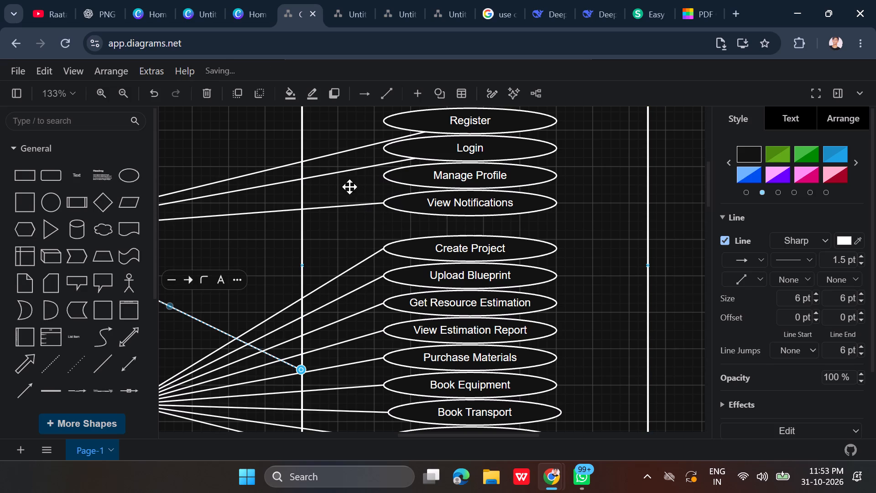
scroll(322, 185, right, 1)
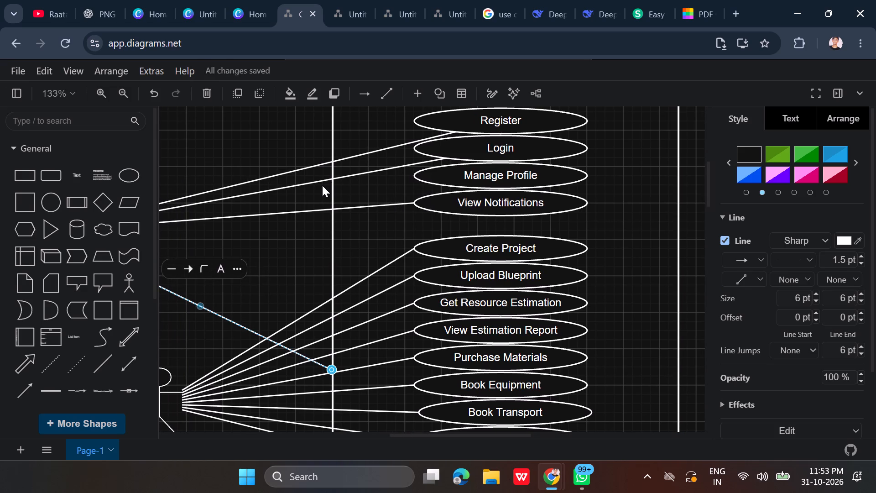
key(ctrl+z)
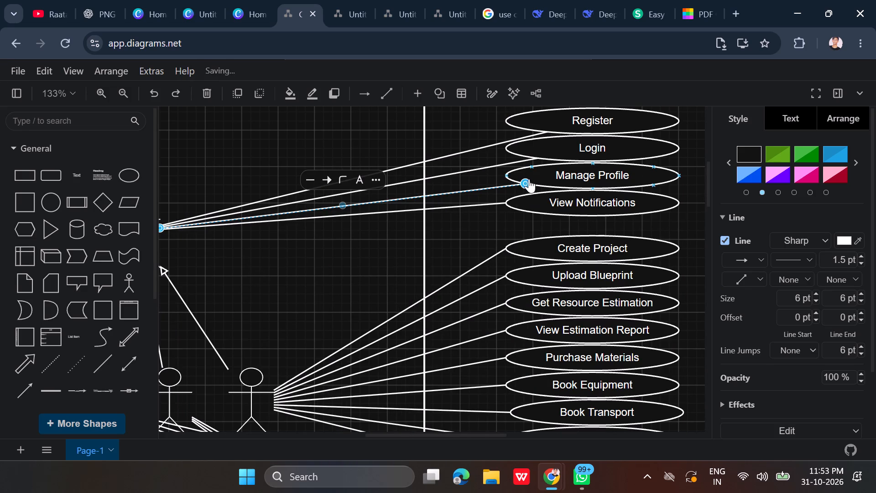
Attach the end of the User's Manage Profile connector close to the left-middle point of its ellipse.
drag(525, 184, 513, 177)
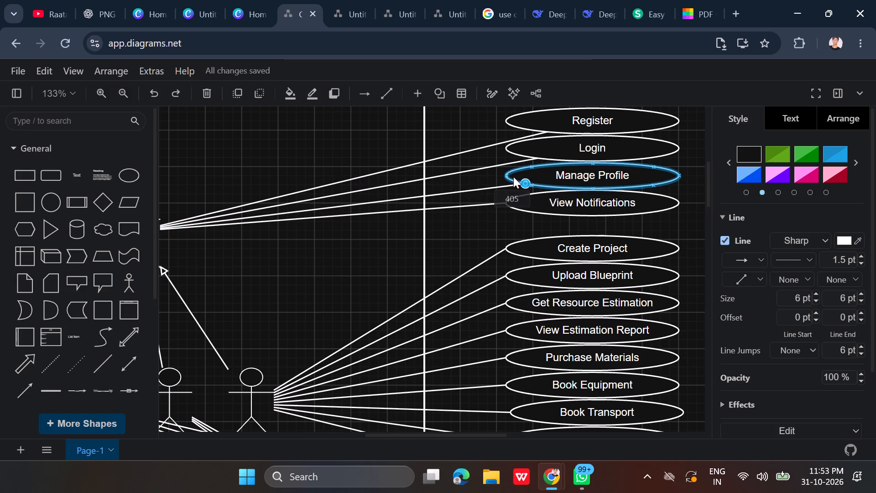
drag(513, 177, 511, 175)
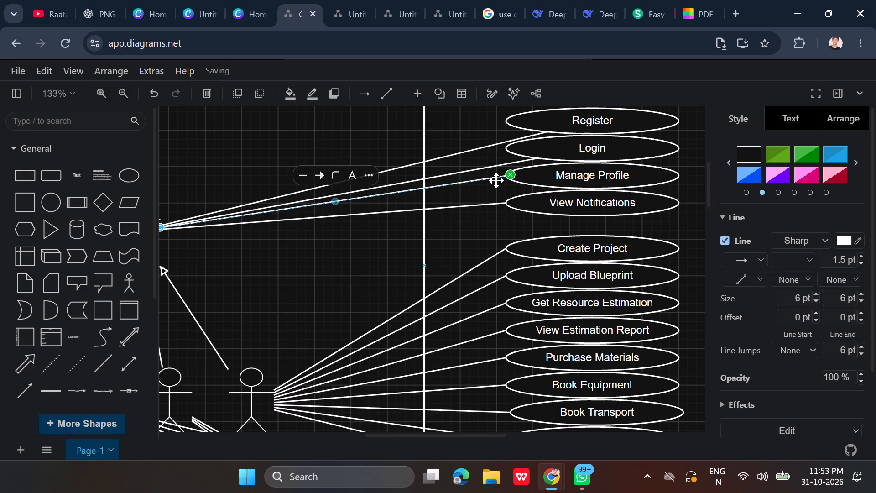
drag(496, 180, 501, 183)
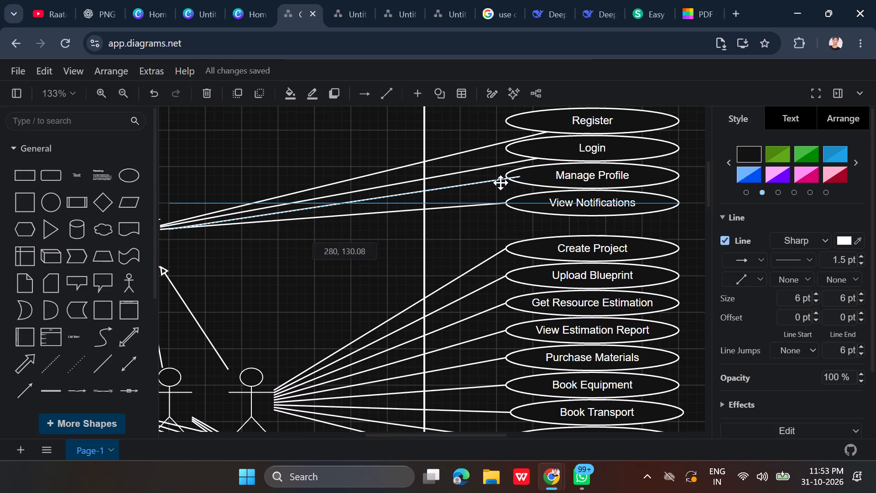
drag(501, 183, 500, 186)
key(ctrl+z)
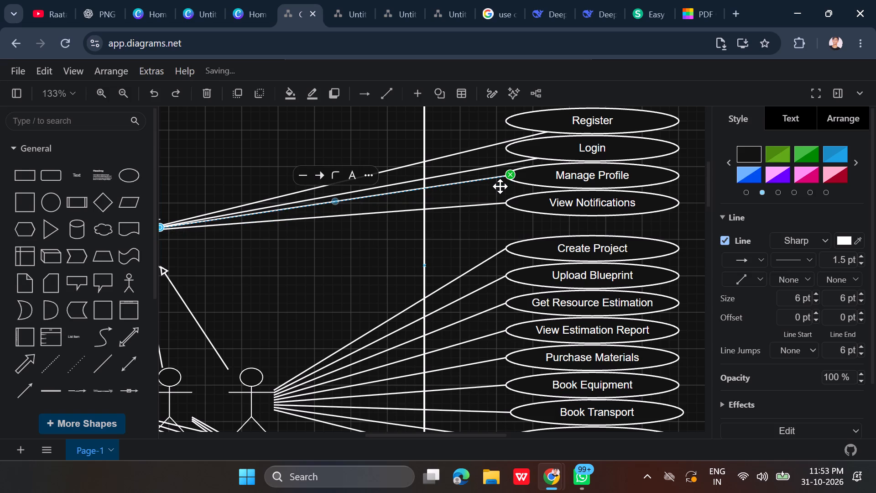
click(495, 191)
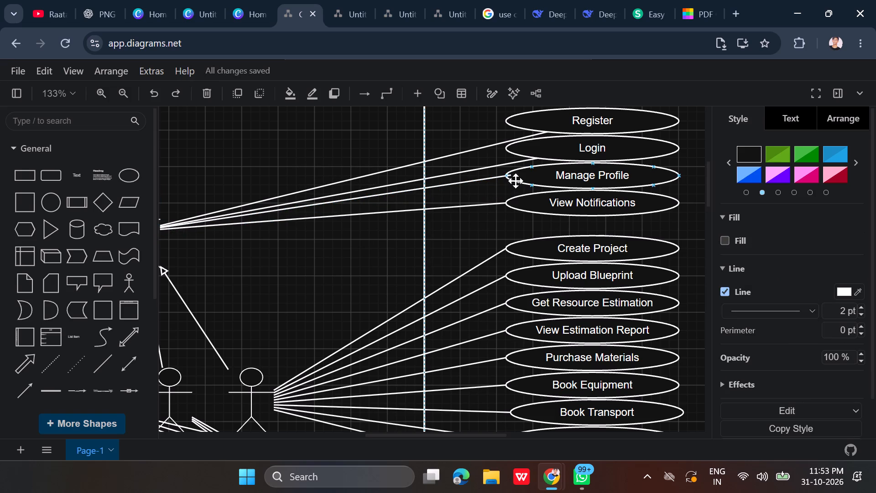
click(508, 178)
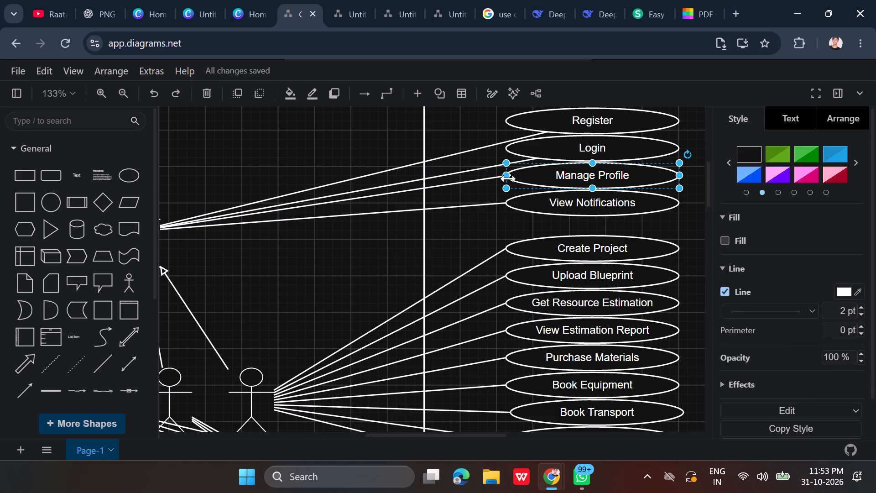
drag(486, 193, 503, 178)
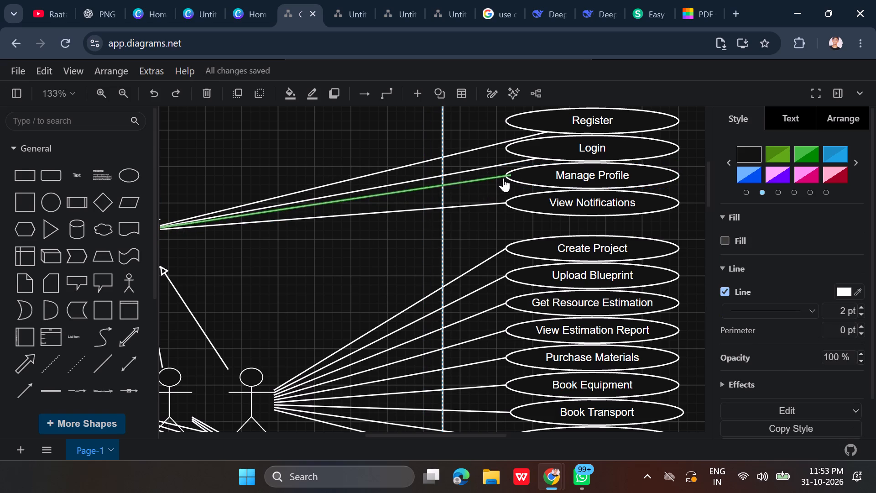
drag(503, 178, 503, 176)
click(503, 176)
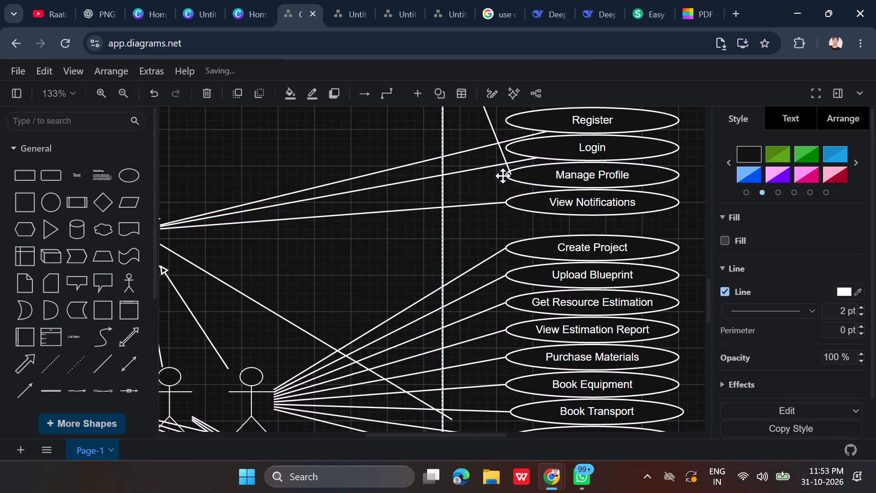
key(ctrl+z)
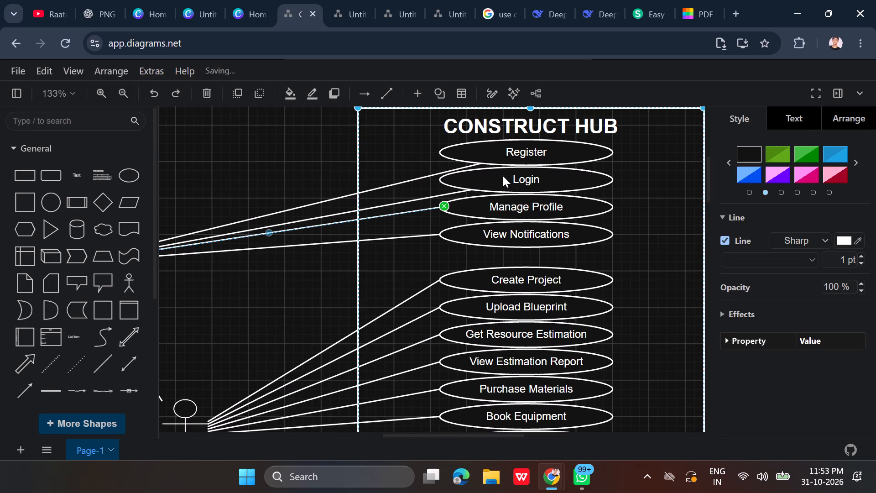
Snap the end of the User's Manage Profile connector exactly to the left-middle point of its ellipse.
click(446, 207)
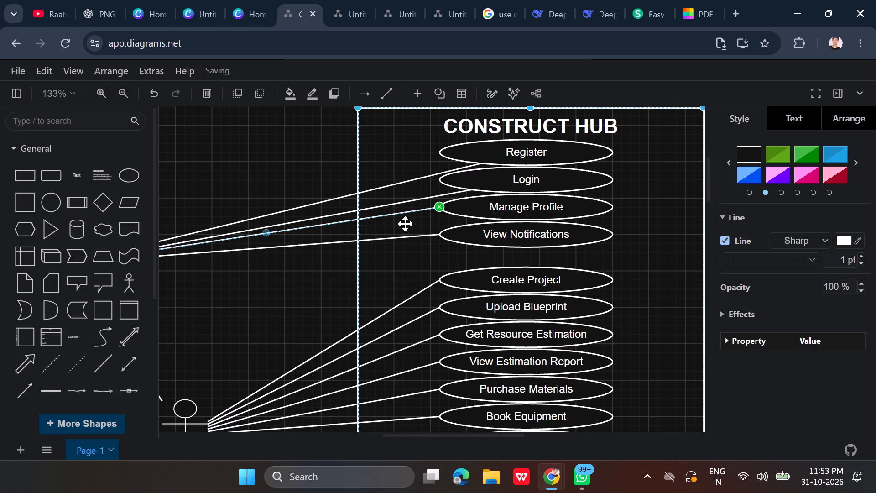
click(407, 226)
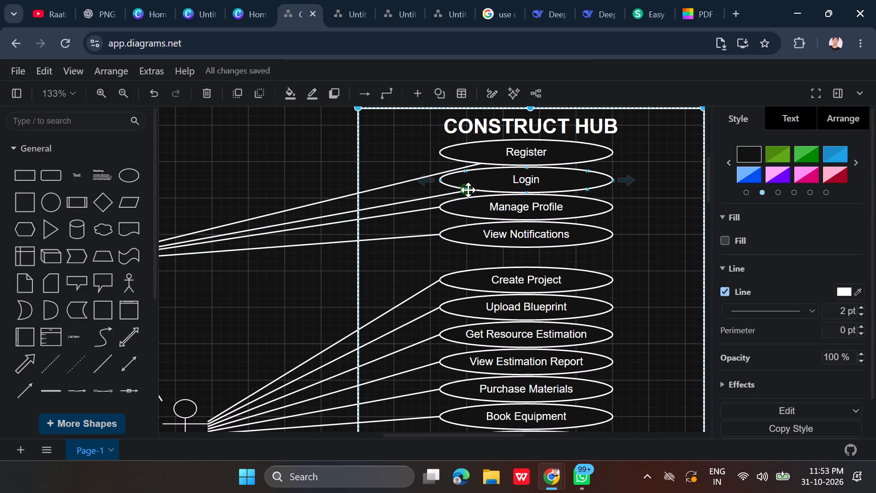
Reattach the end of the User's Login connector to the left-middle point of its ellipse.
click(468, 190)
click(467, 188)
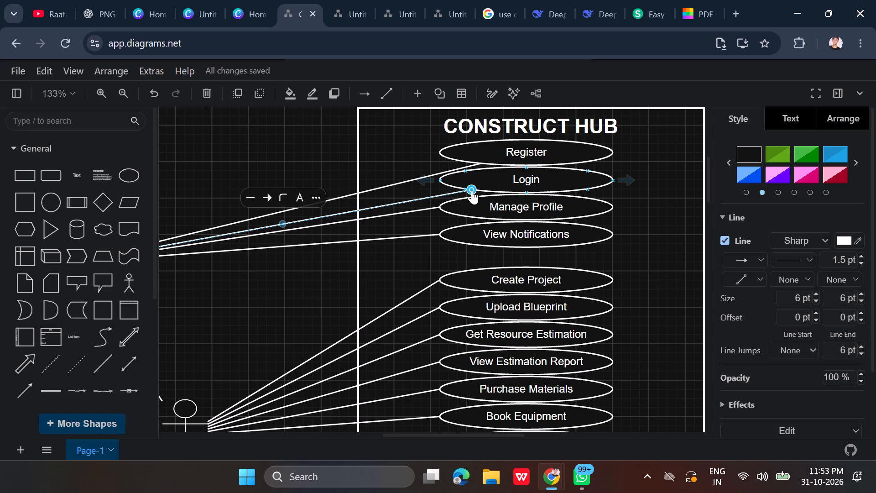
drag(472, 190, 443, 184)
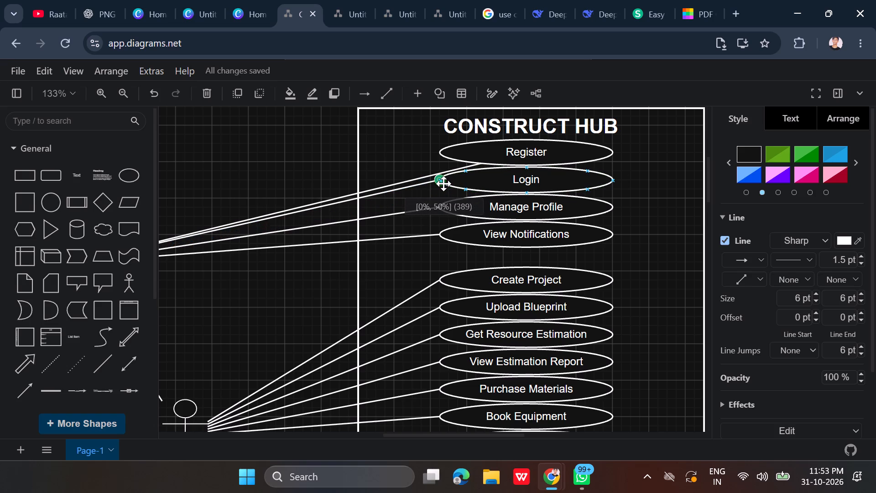
drag(443, 184, 443, 184)
click(421, 148)
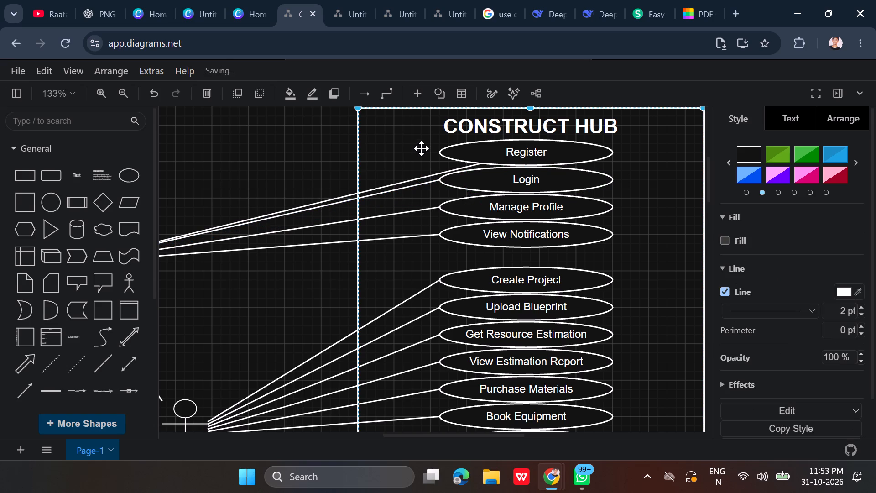
Reattach the end of the User's Register connector to the left-middle point of its ellipse.
click(475, 163)
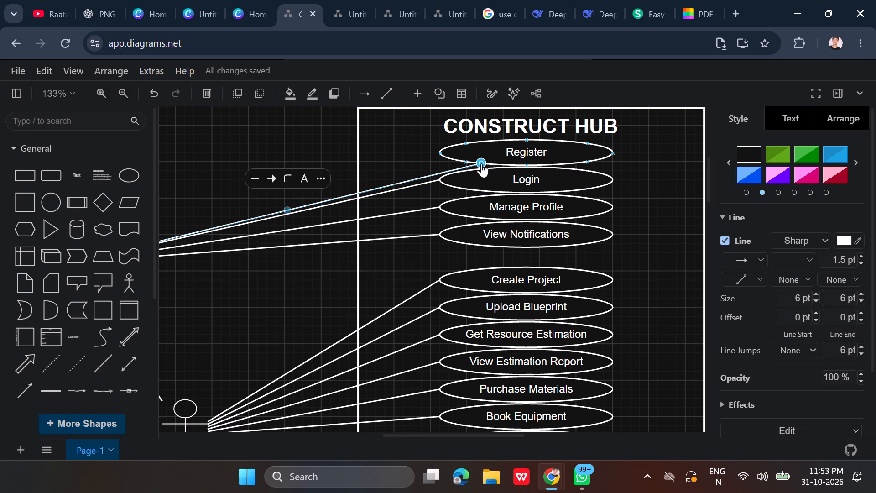
drag(481, 163, 442, 155)
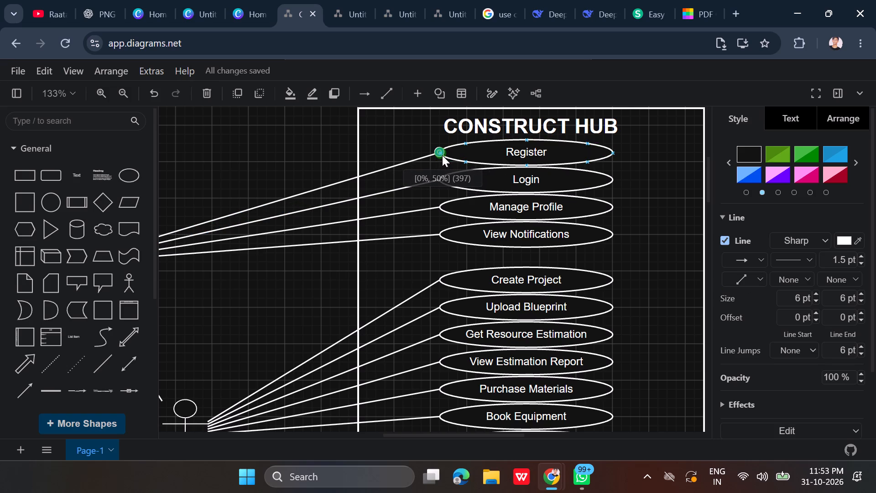
drag(442, 155, 443, 152)
drag(443, 152, 443, 156)
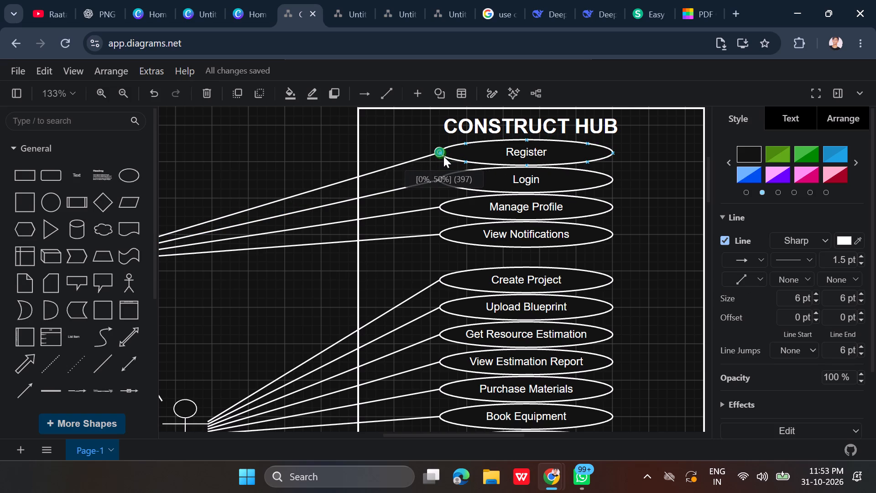
drag(443, 156, 443, 157)
click(417, 145)
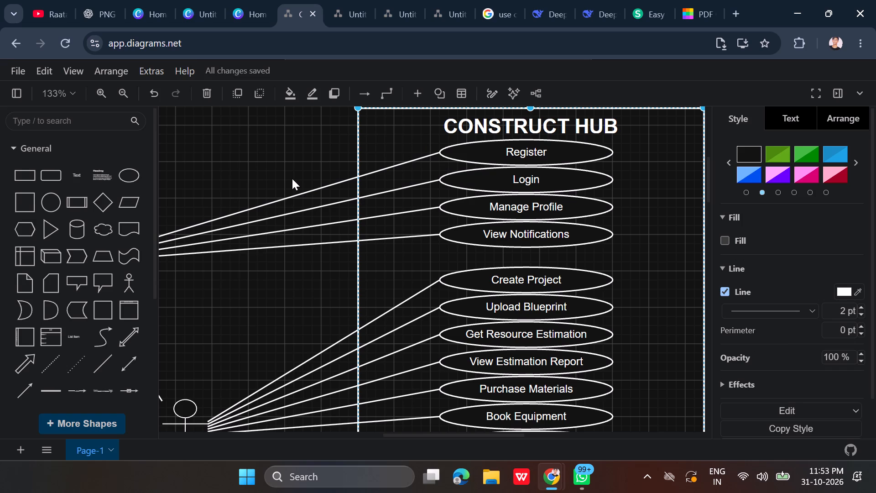
Examine which use cases the Supplier, Transporter and Customer connectors lead to across the diagram.
scroll(292, 178, right, 3)
scroll(292, 178, down, 2)
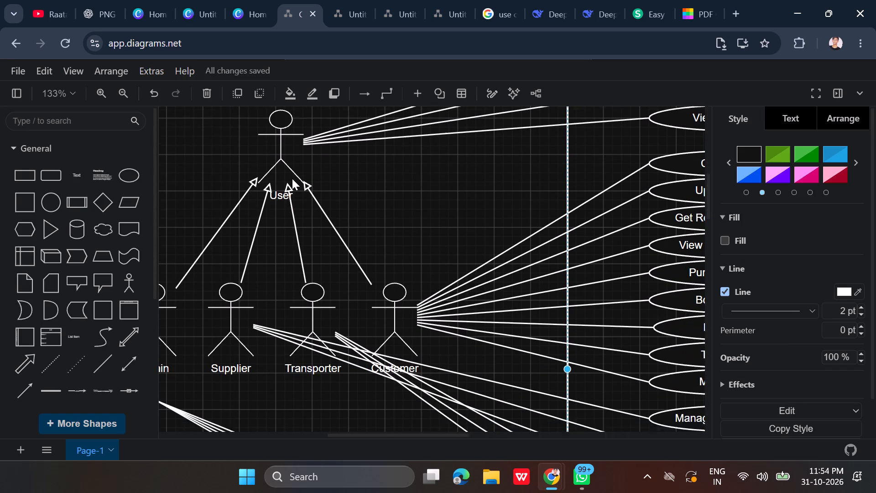
scroll(292, 178, down, 1)
scroll(292, 178, up, 3)
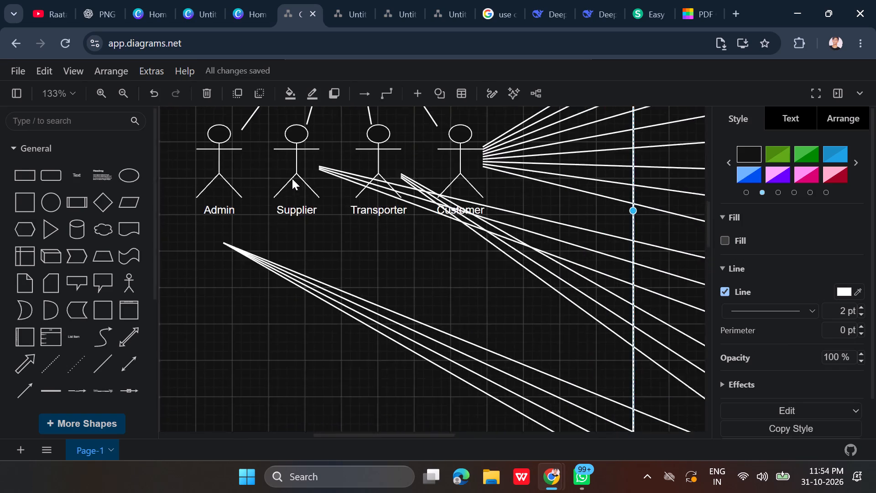
scroll(292, 178, up, 2)
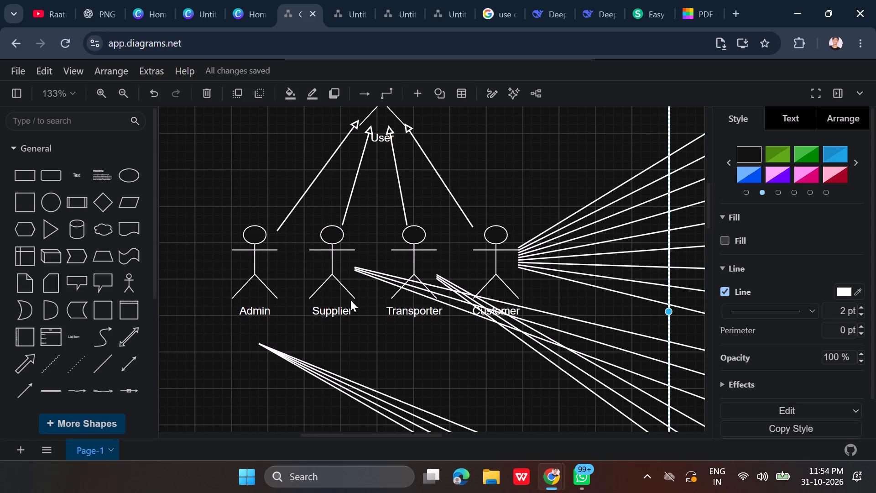
click(354, 270)
scroll(471, 351, left, 1)
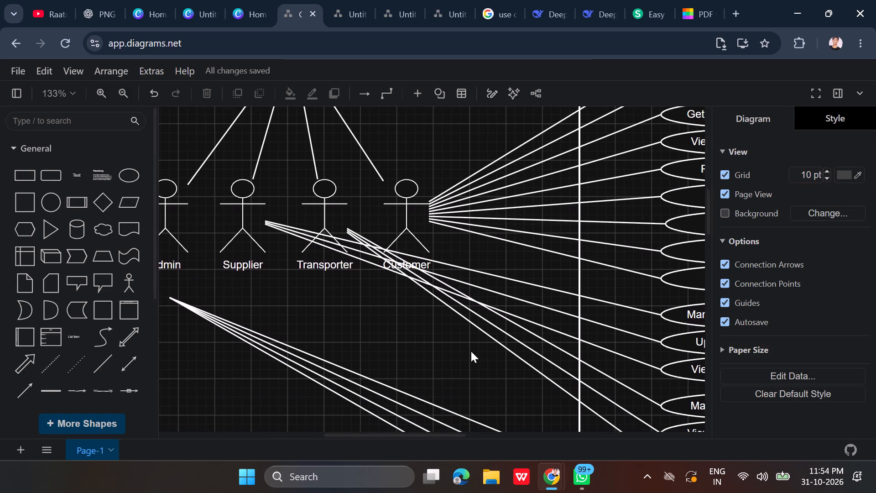
scroll(471, 351, left, 1)
scroll(471, 351, down, 1)
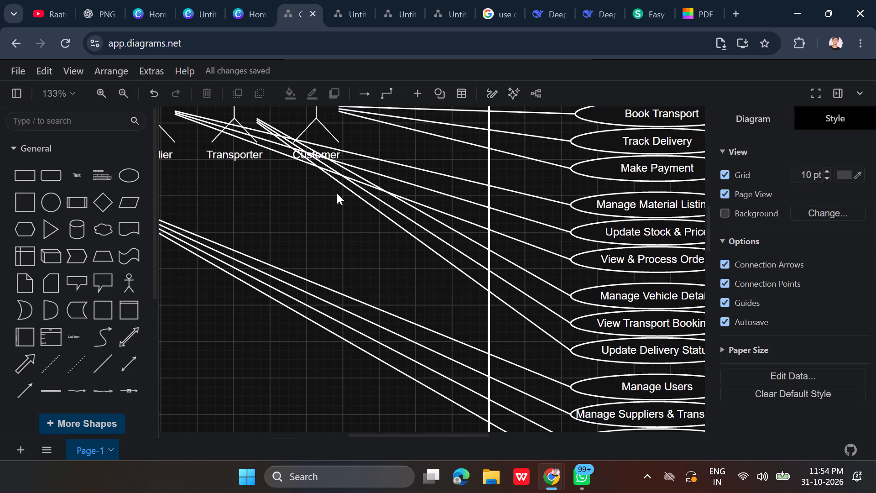
scroll(299, 182, up, 1)
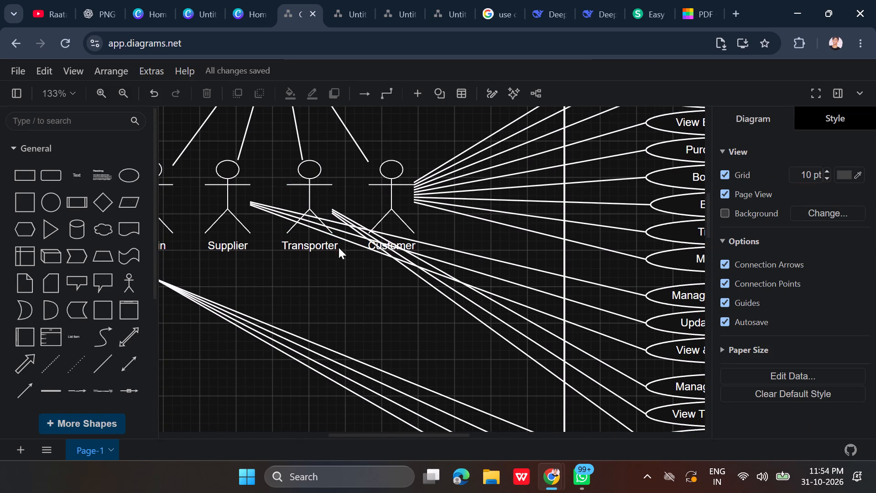
Rename the Transporter actor next to Customer as Supplier, with a capital S.
double_click(334, 246)
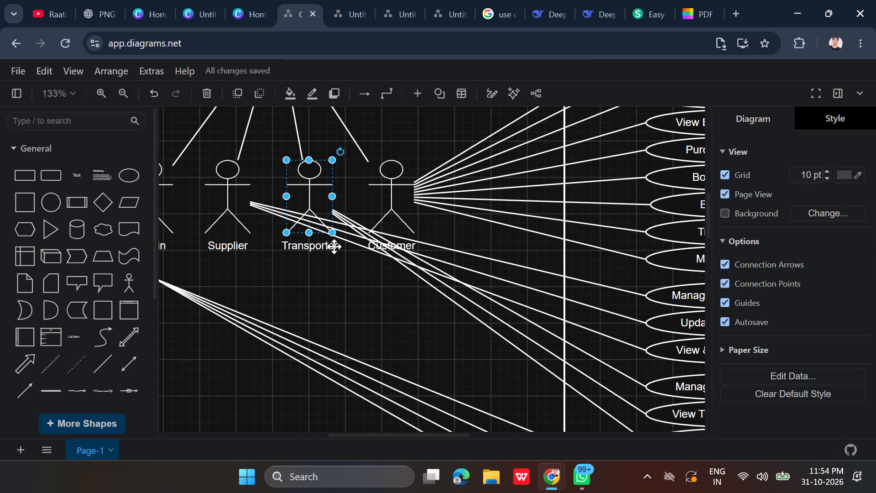
key(BackSpace)
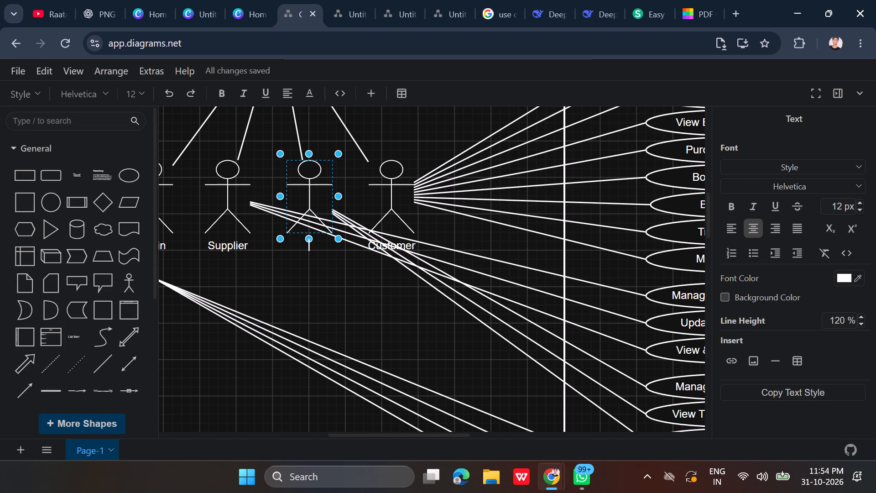
key(s)
key(u)
text(pp)
text(lier)
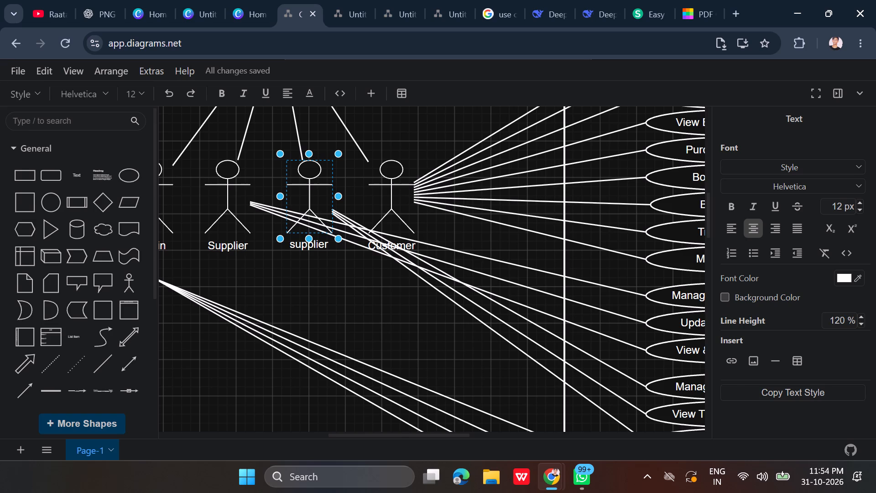
key(Return)
key(Up)
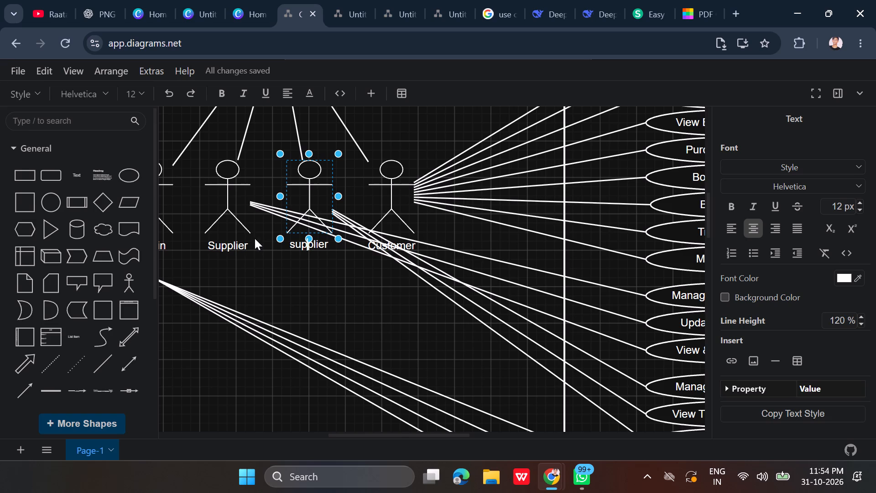
key(Left)
key(Left)
key(BackSpace)
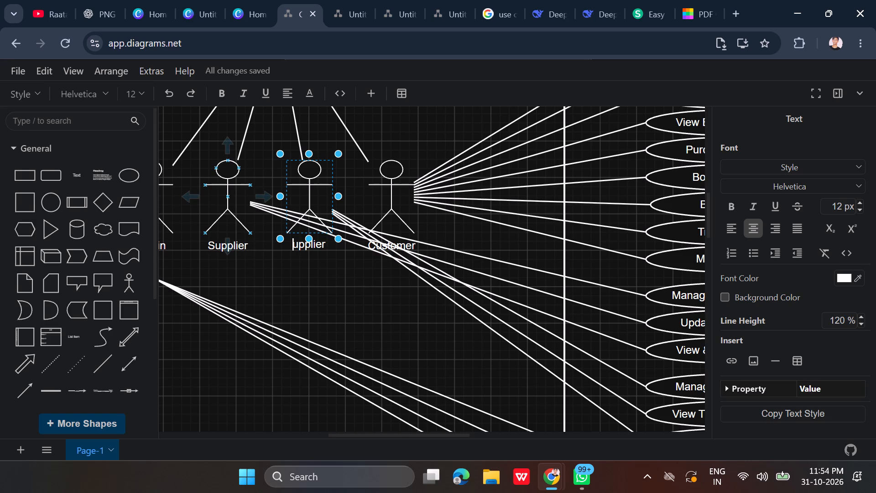
key(shift+s)
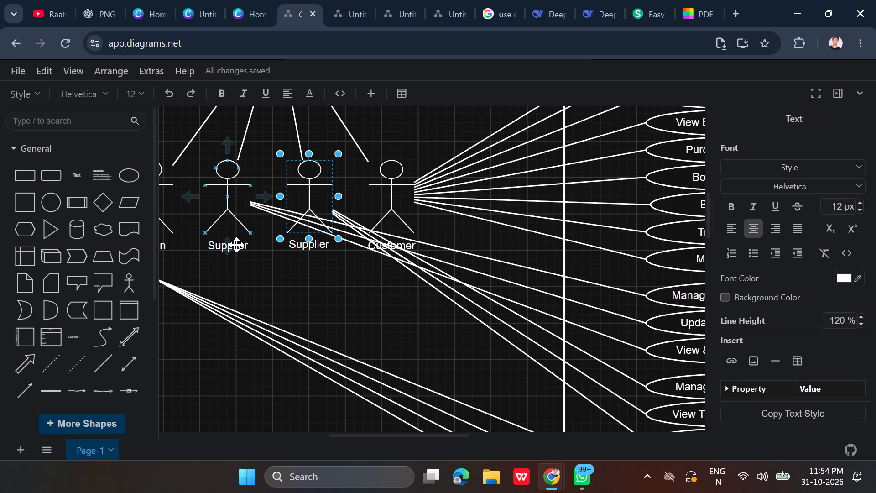
click(236, 245)
Rename the Supplier actor next to Admin as Transporter, with a capital T.
click(236, 250)
click(236, 250)
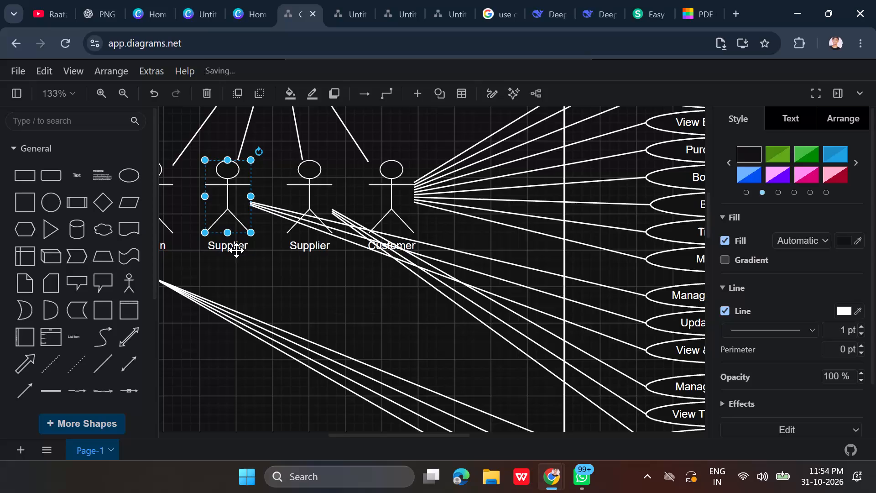
click(249, 250)
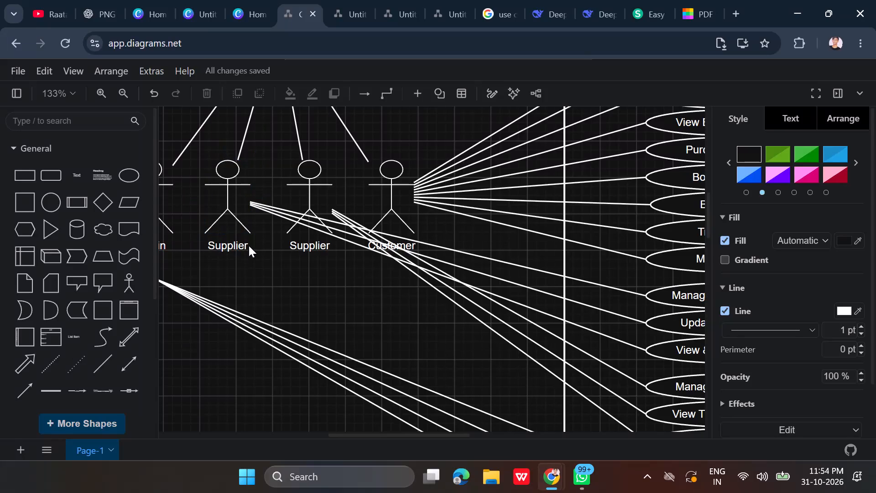
click(249, 245)
click(241, 243)
double_click(241, 243)
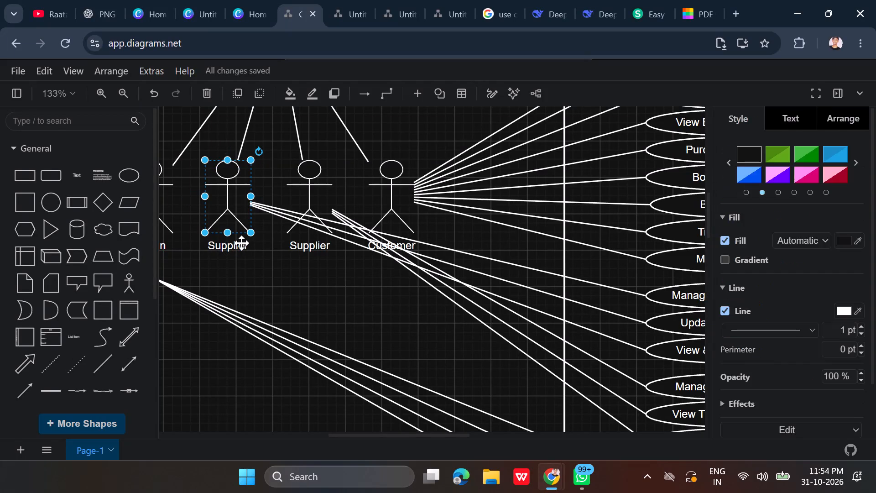
key(BackSpace)
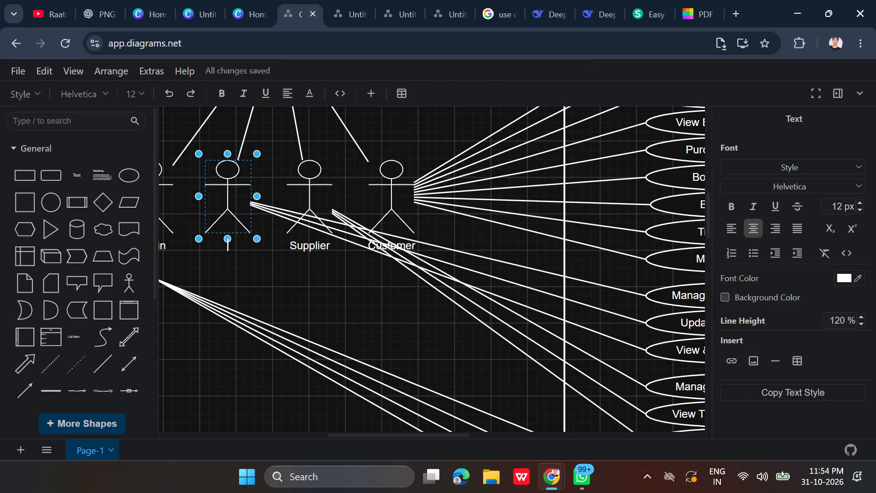
key(t)
key(BackSpace)
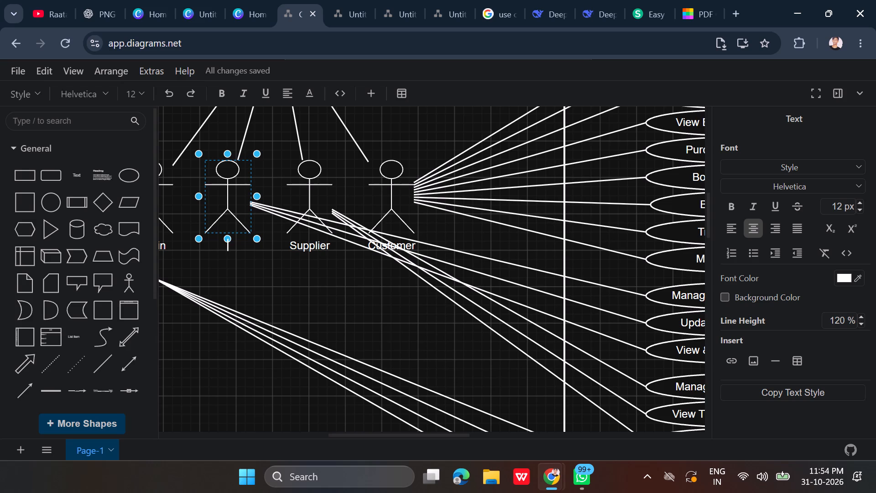
key(shift+t)
text(ranspo)
text(rter)
key(Return)
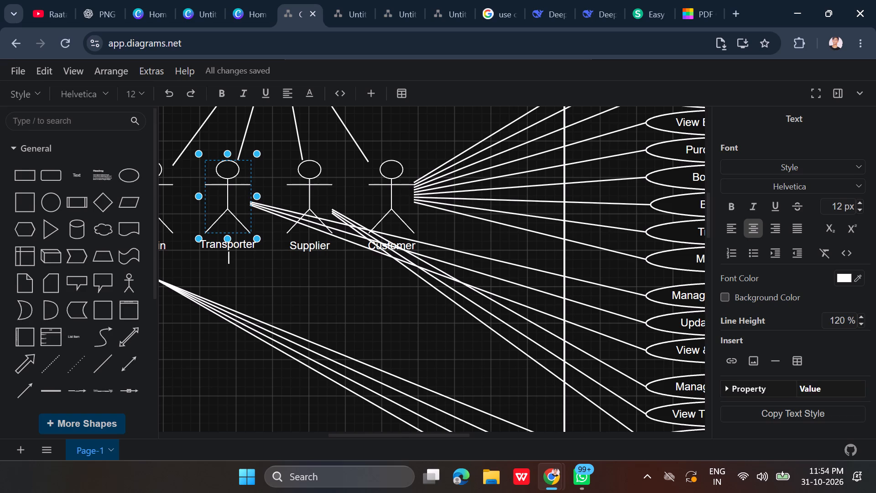
click(242, 295)
Detach the start of the View & Process Orders connector from the Transporter actor and park it just below that actor's label.
scroll(242, 295, down, 1)
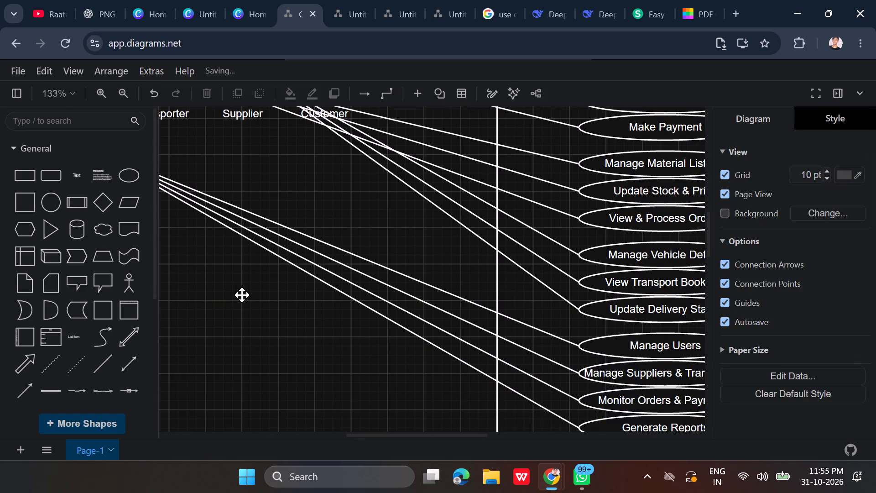
scroll(242, 295, down, 1)
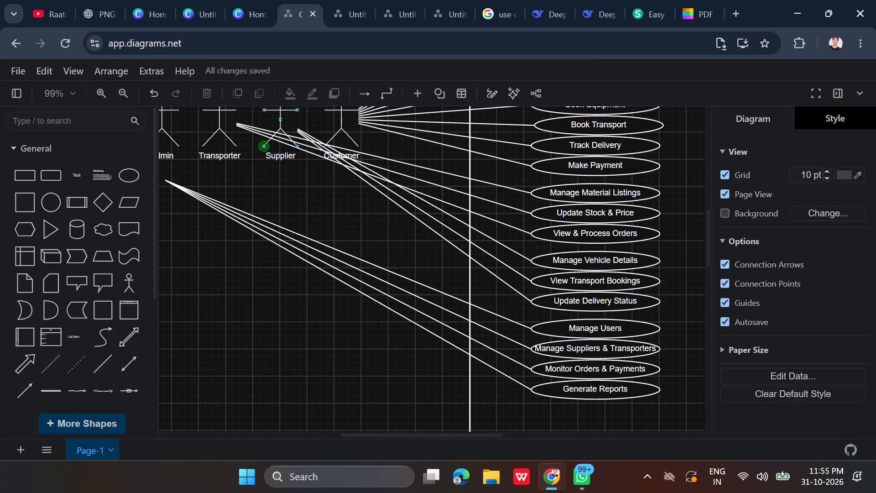
click(240, 124)
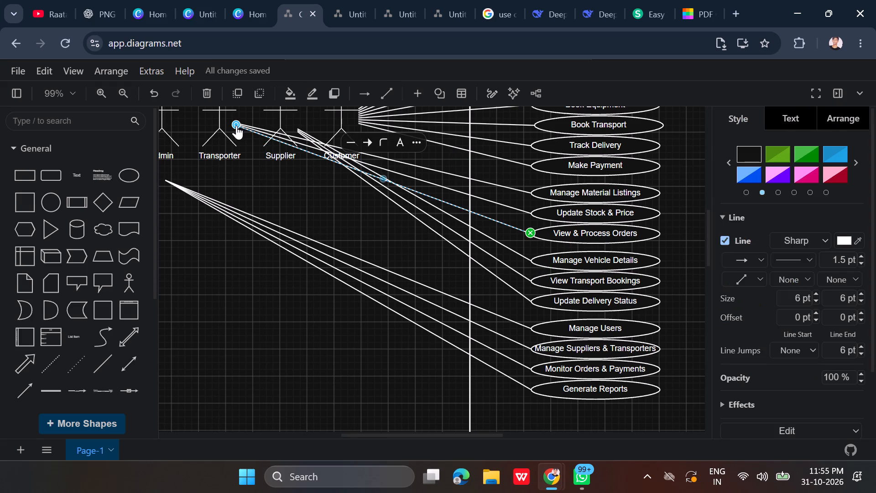
drag(236, 126, 229, 169)
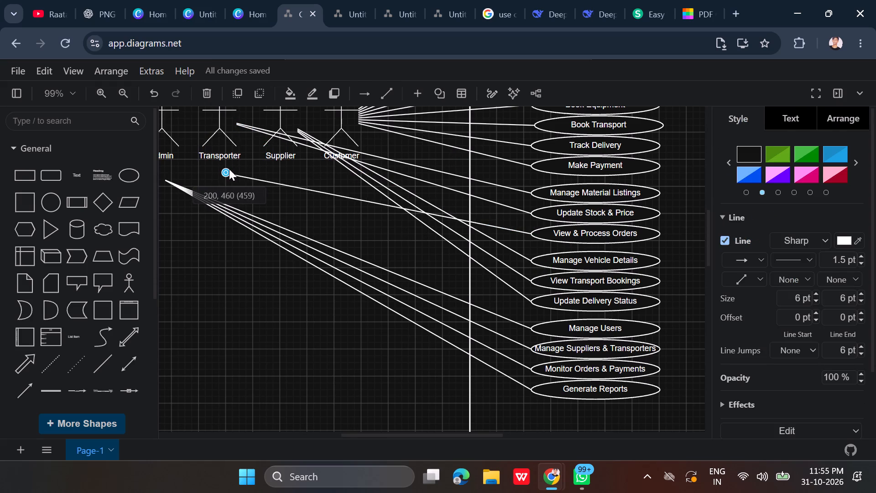
drag(229, 169, 234, 170)
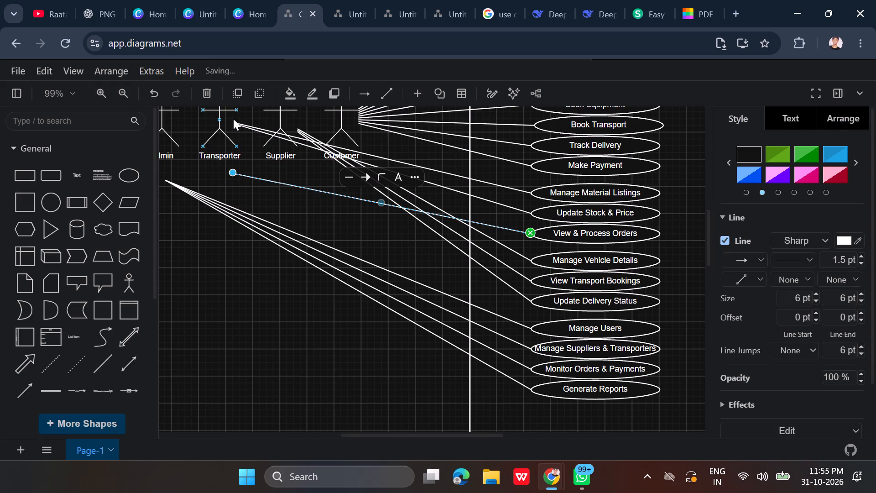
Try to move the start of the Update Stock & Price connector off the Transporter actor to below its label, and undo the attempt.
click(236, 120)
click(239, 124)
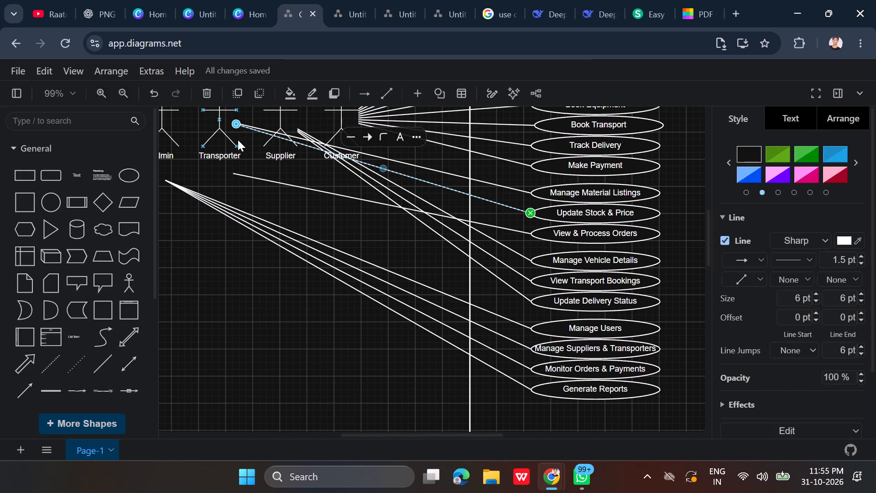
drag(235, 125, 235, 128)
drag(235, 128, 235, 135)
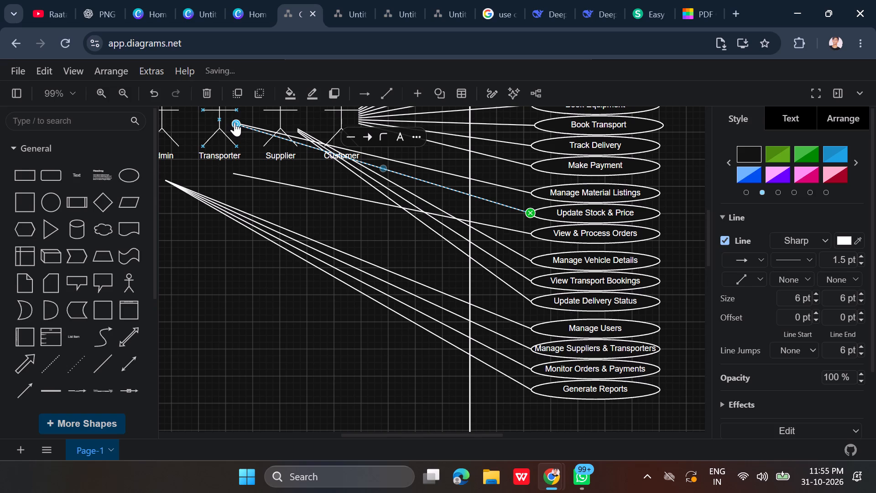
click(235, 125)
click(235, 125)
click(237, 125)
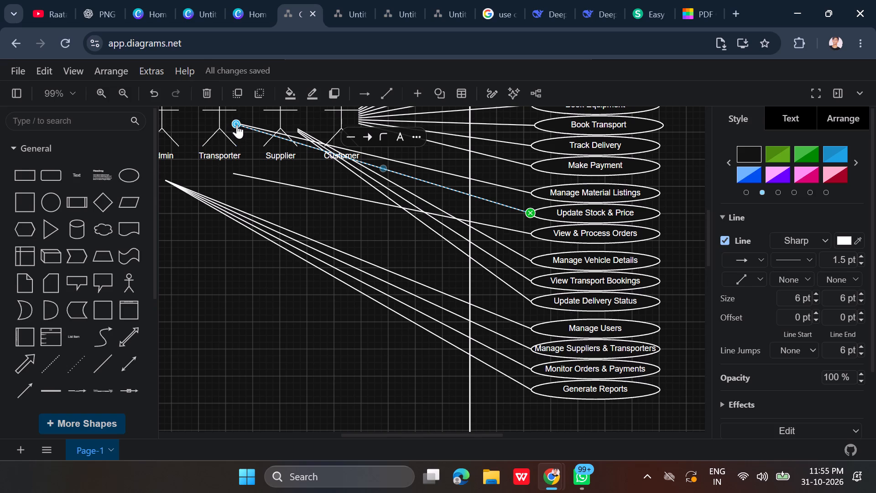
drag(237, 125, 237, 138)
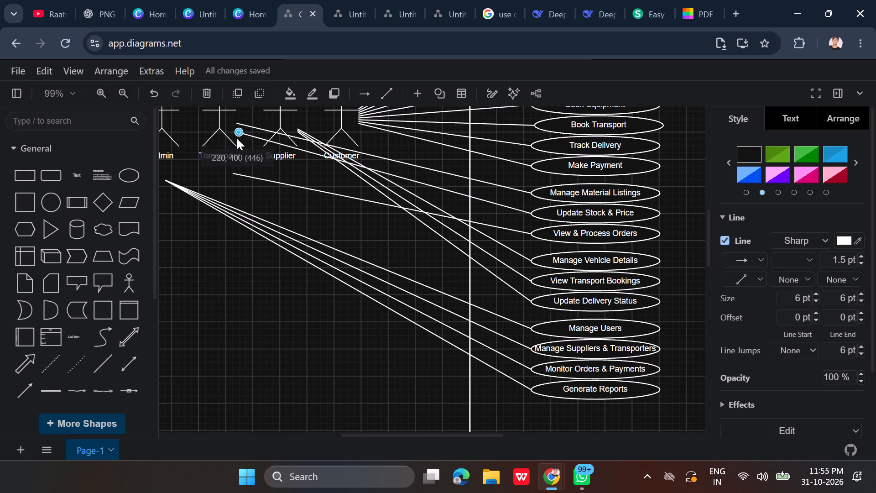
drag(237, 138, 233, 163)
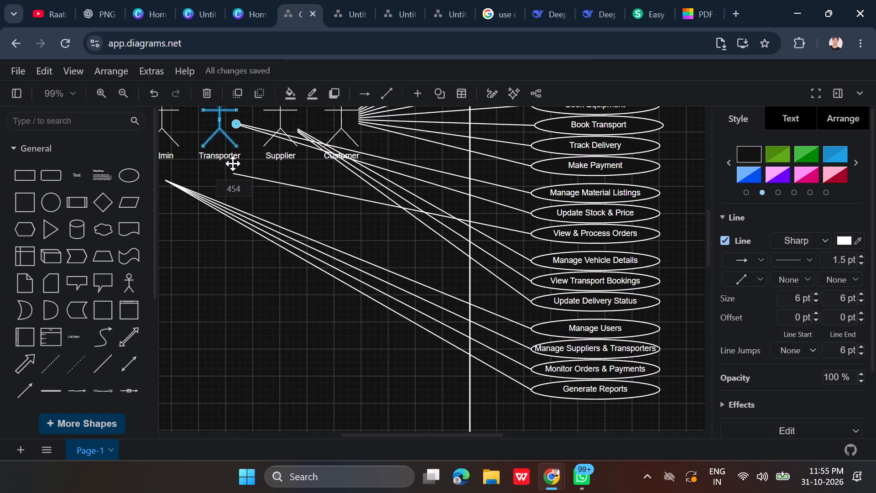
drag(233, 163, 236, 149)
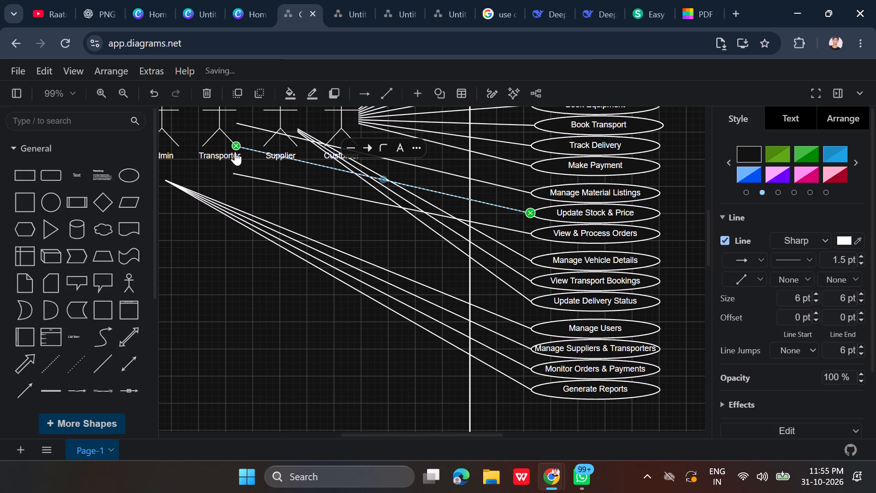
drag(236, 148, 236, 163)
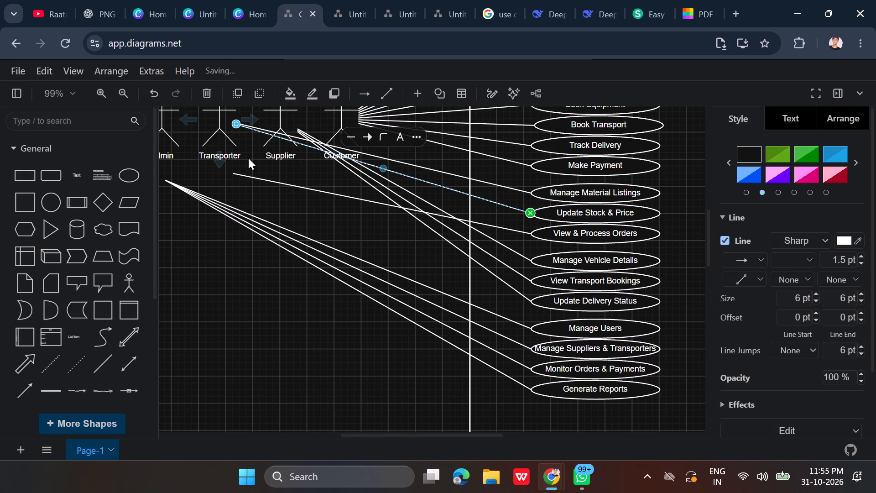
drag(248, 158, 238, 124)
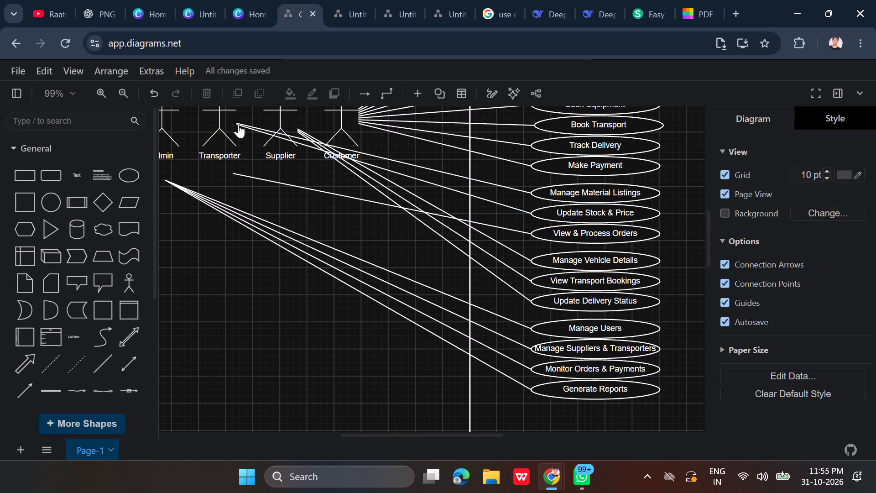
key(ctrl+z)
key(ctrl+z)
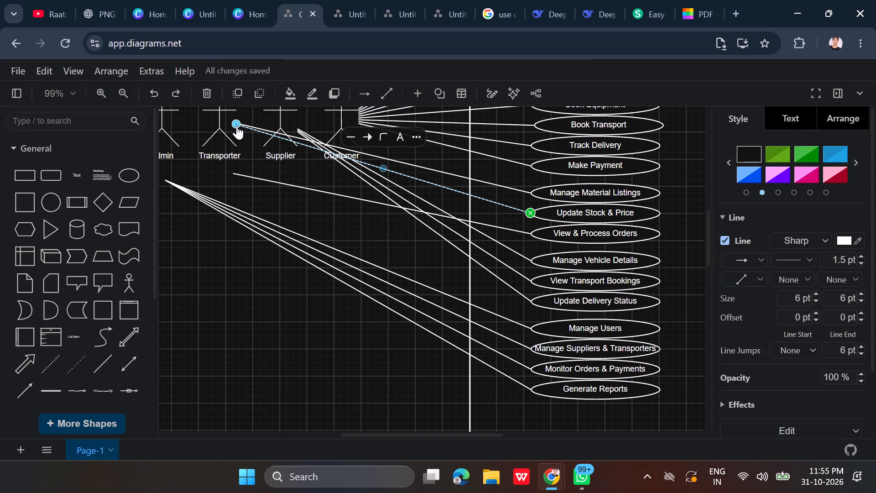
Detach the starts of the Update Stock & Price and Manage Material Listings connectors from the Transporter actor and park them below its label.
drag(237, 126, 246, 151)
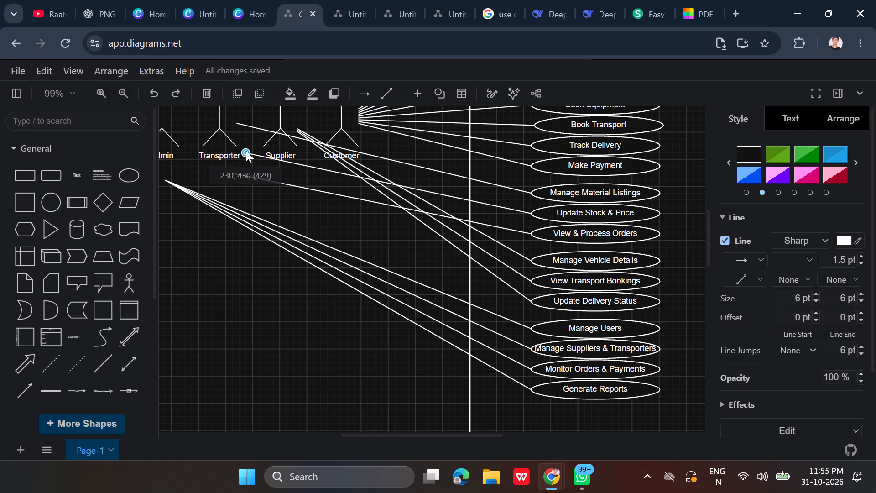
drag(246, 151, 242, 170)
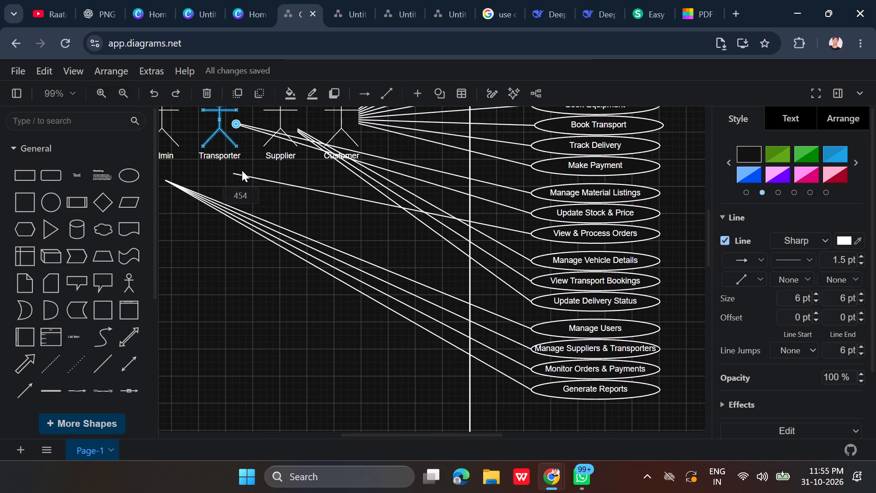
drag(242, 170, 240, 171)
click(251, 151)
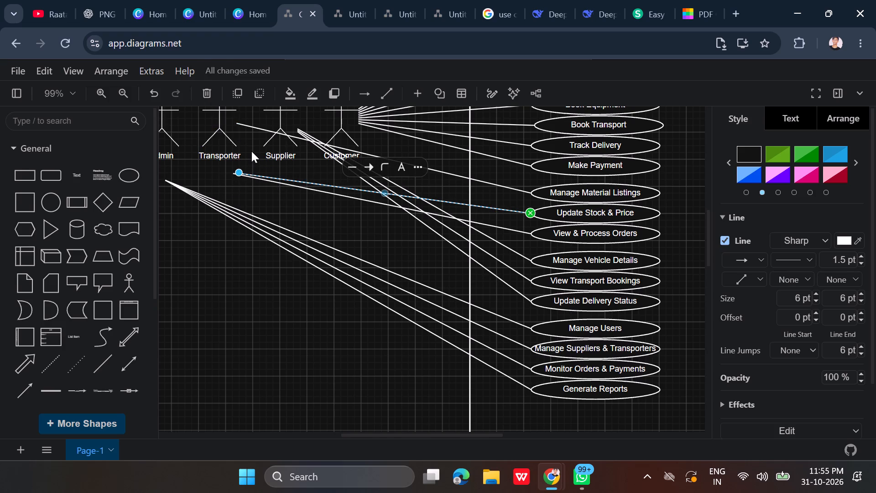
click(240, 126)
drag(238, 122, 241, 129)
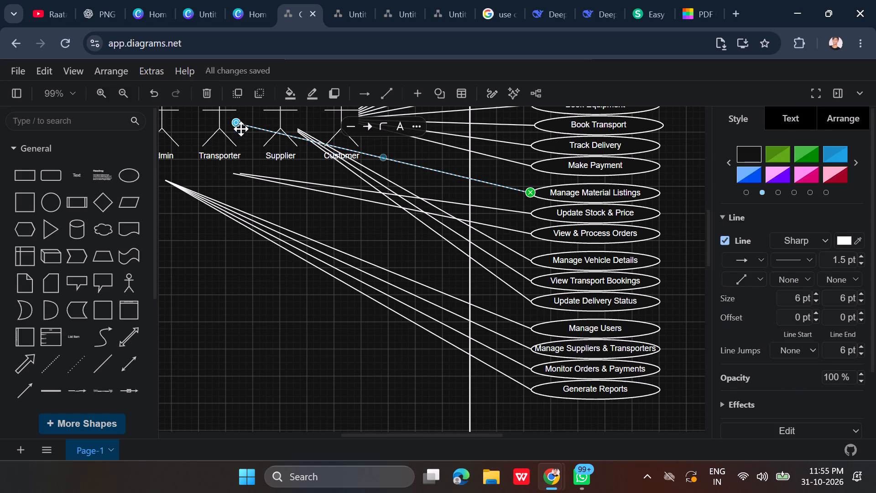
drag(241, 129, 247, 170)
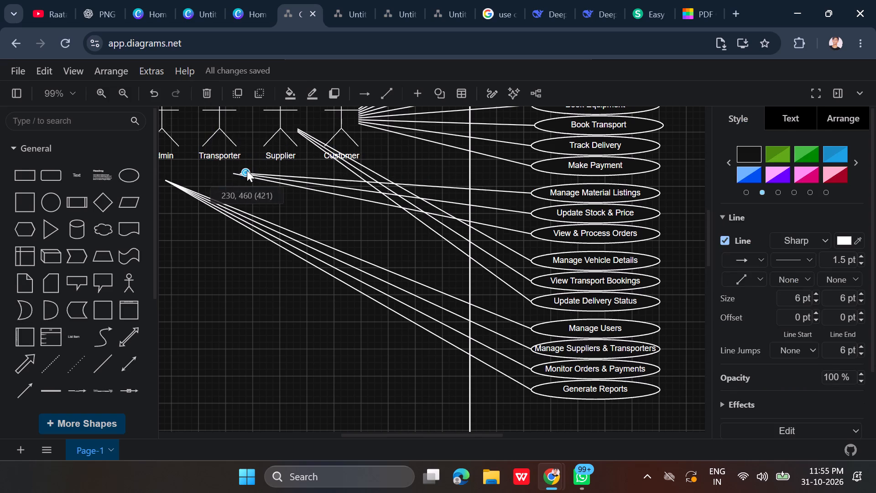
drag(247, 170, 234, 173)
click(235, 178)
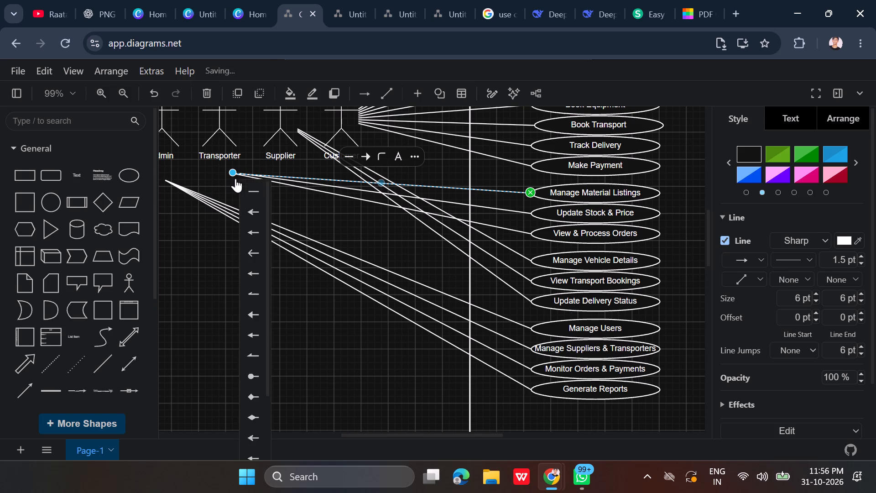
Align the start of the Update Stock & Price connector with the shared start point of the other two parked connectors.
click(209, 178)
click(209, 178)
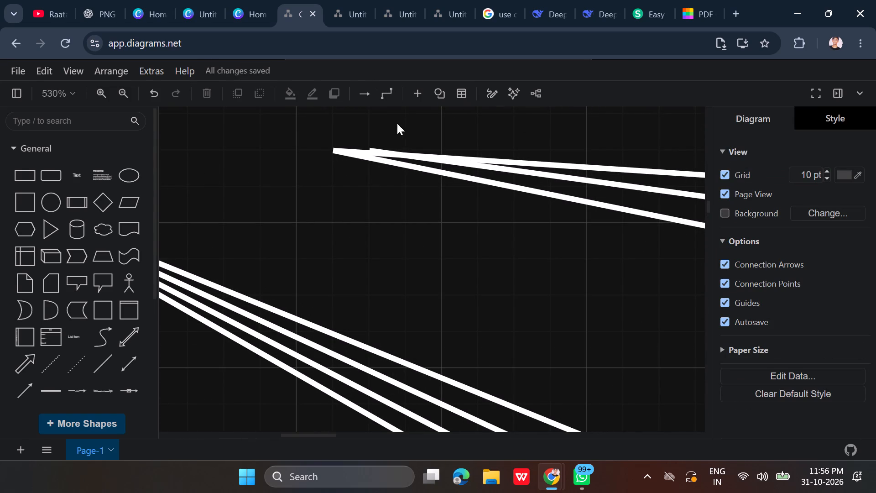
click(376, 149)
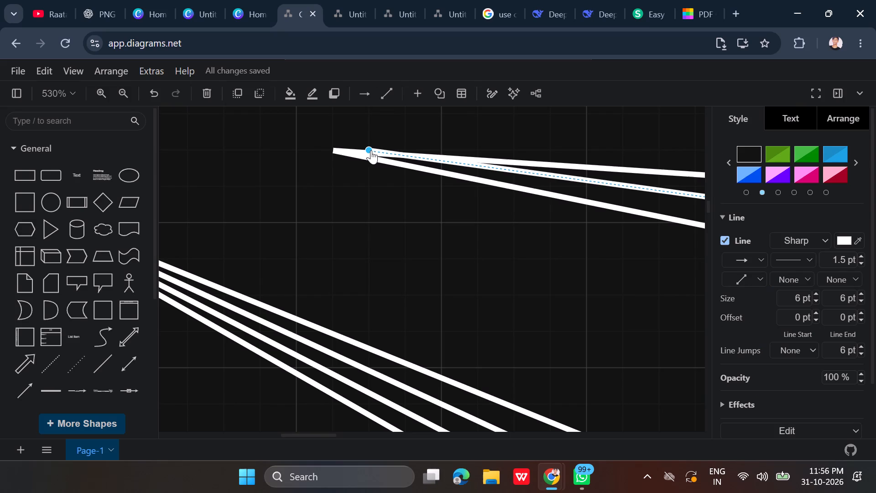
drag(371, 150, 346, 152)
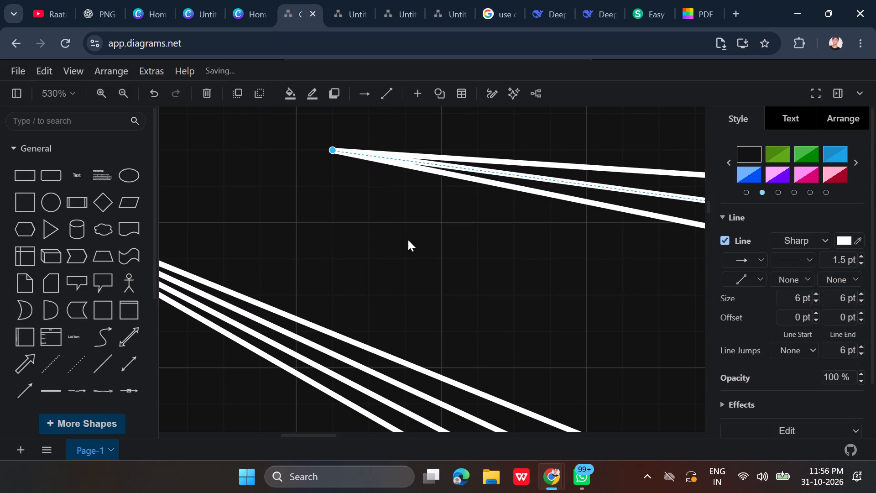
click(408, 240)
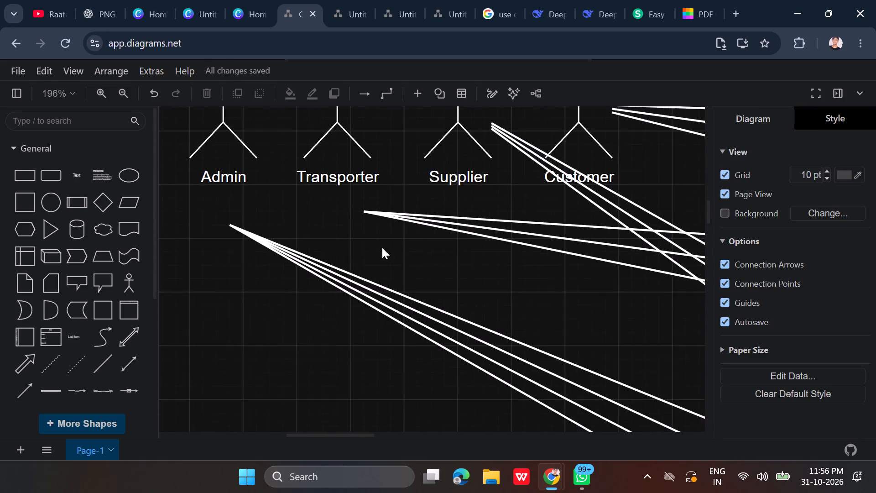
Move the starts of the View & Process Orders, Update Stock & Price and Manage Material Listings connectors to one point below the Supplier label.
scroll(382, 247, left, 2)
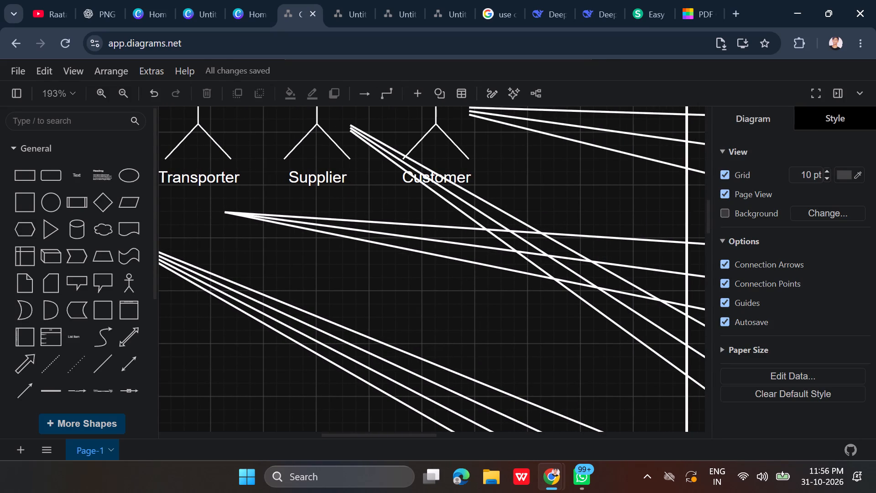
scroll(406, 259, left, 2)
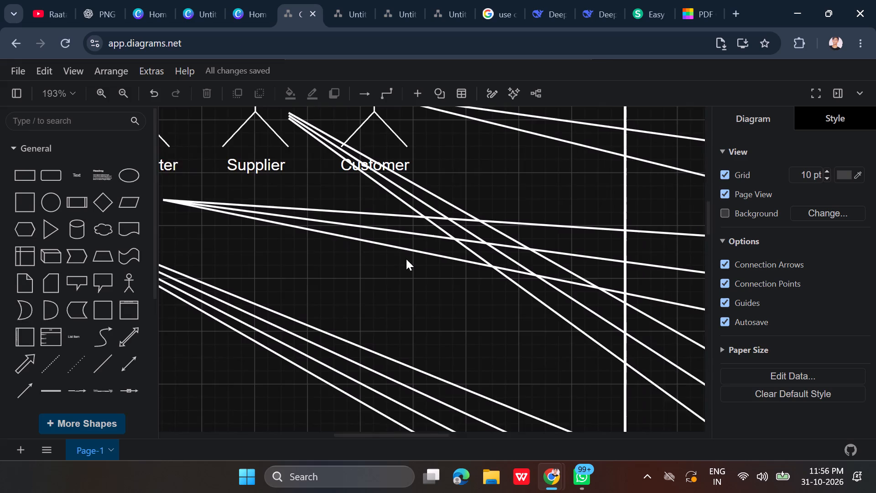
scroll(406, 259, left, 4)
scroll(406, 259, right, 2)
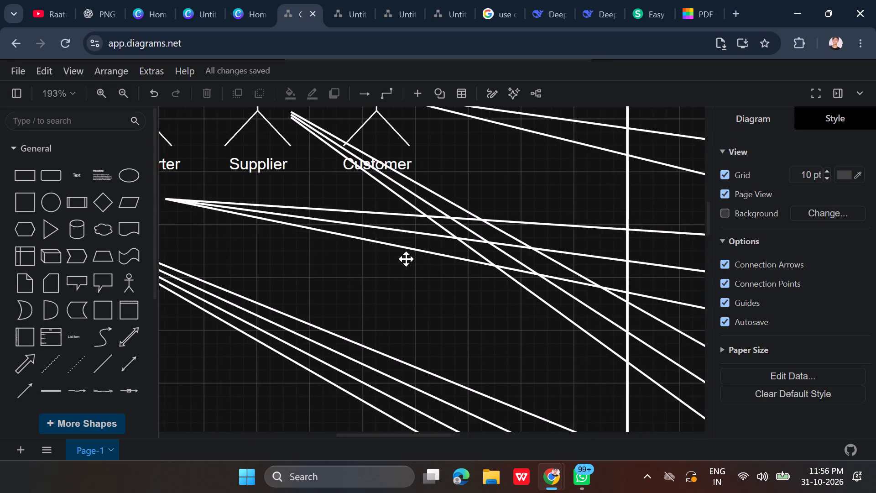
scroll(406, 259, right, 3)
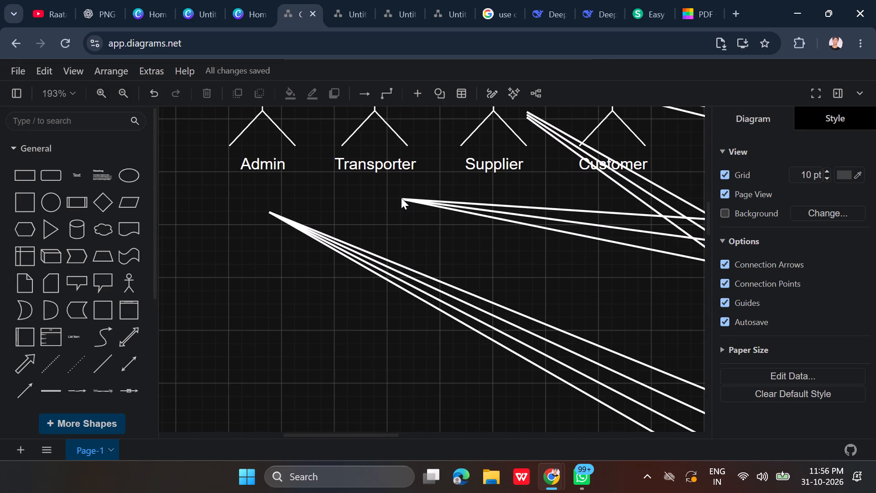
click(401, 198)
click(403, 196)
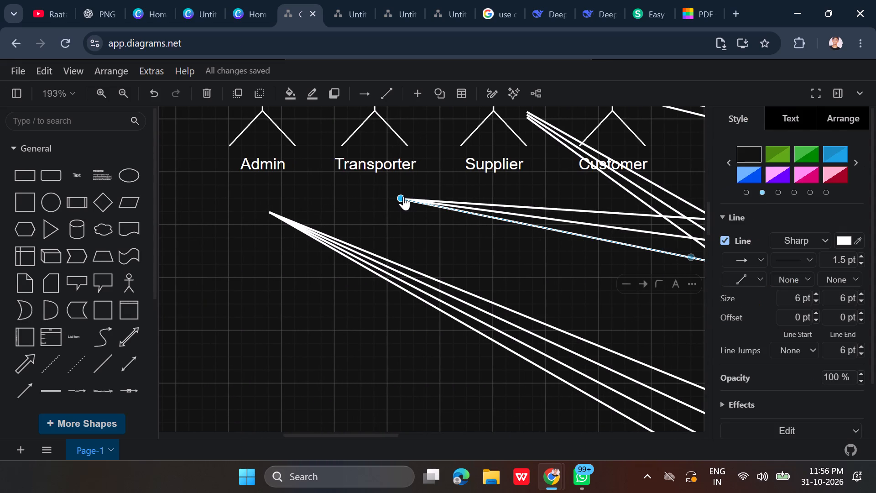
drag(403, 196, 513, 194)
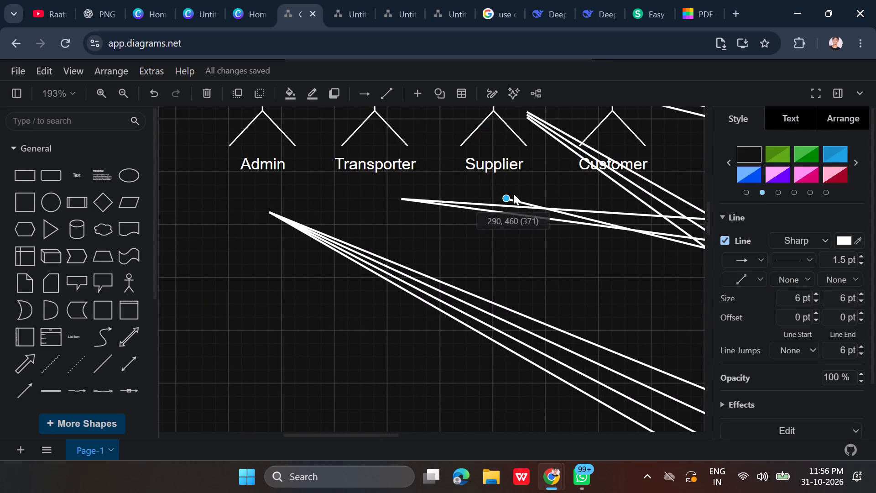
drag(513, 194, 510, 194)
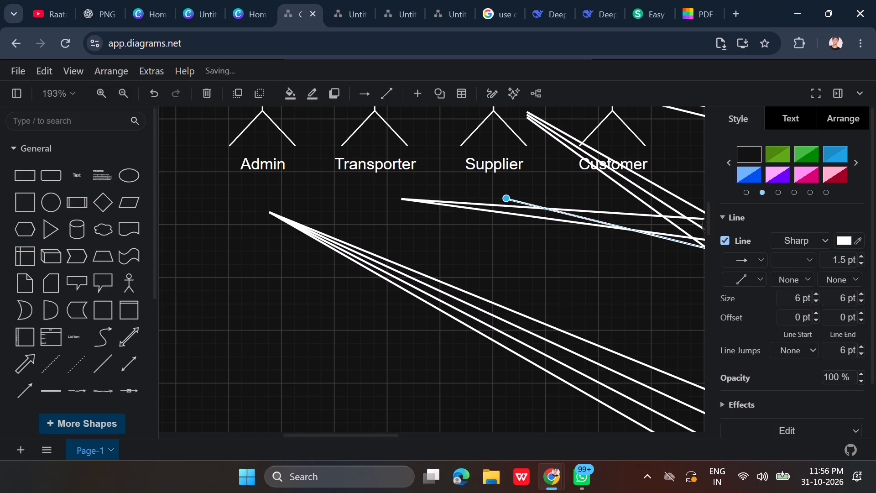
click(403, 195)
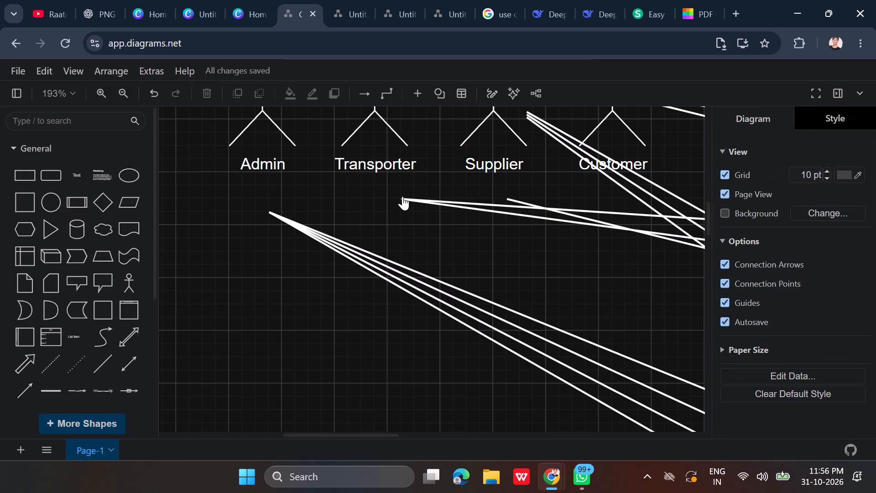
click(402, 196)
drag(402, 196, 505, 200)
click(404, 200)
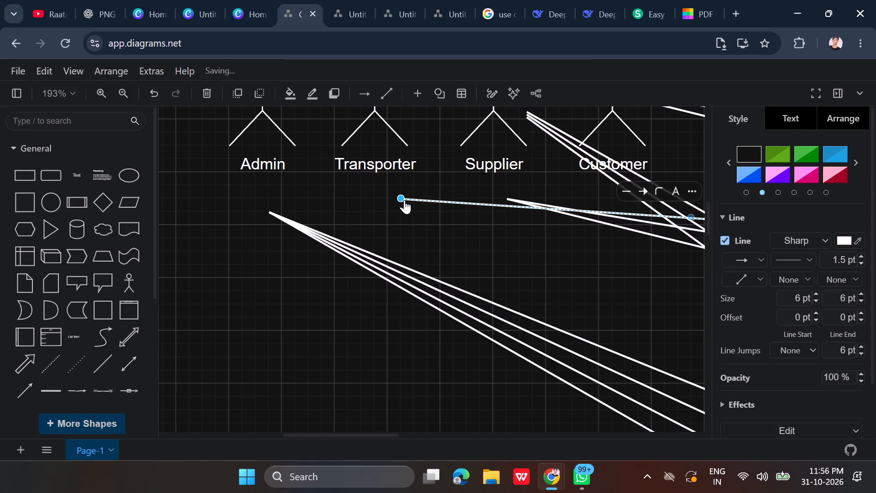
drag(404, 200, 509, 200)
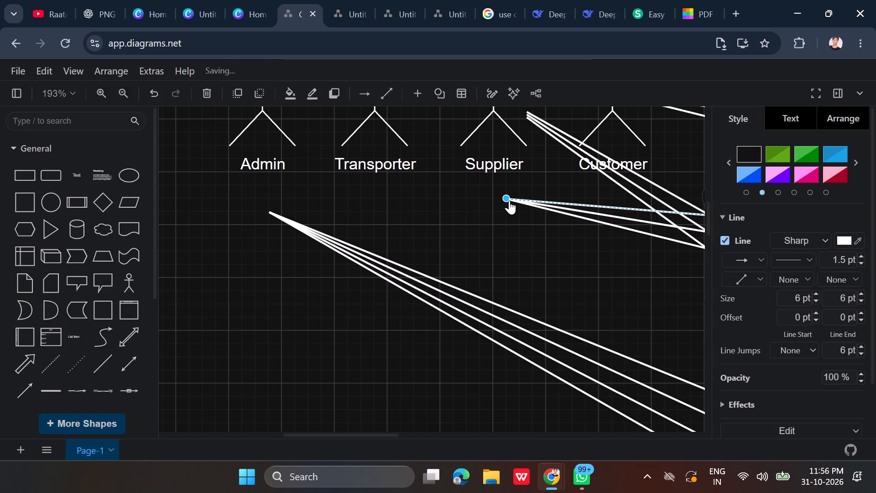
Move the starts of the Update Delivery Status and View Transport Bookings connectors from the Supplier actor to one point below the Transporter label.
scroll(531, 231, down, 1)
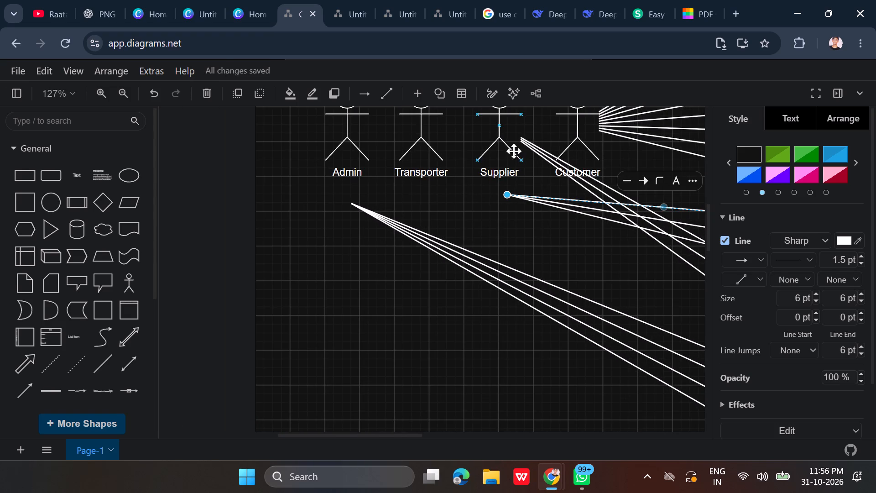
click(524, 143)
drag(519, 137, 518, 156)
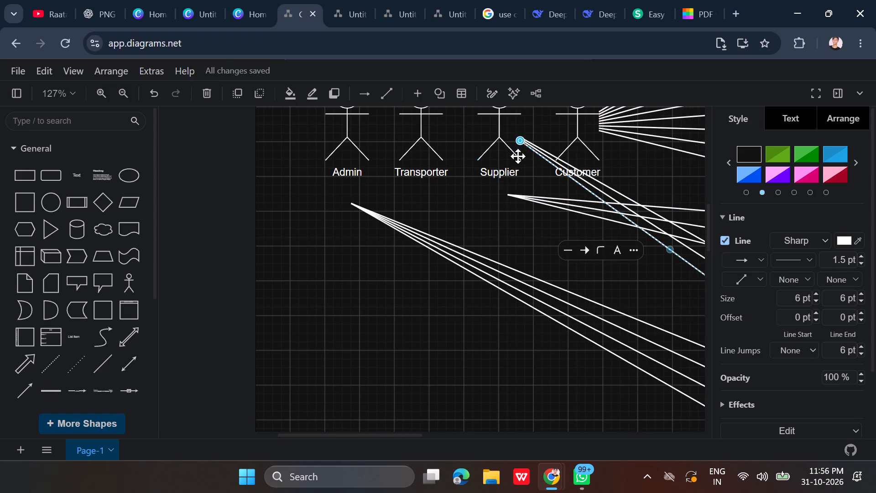
drag(518, 156, 452, 187)
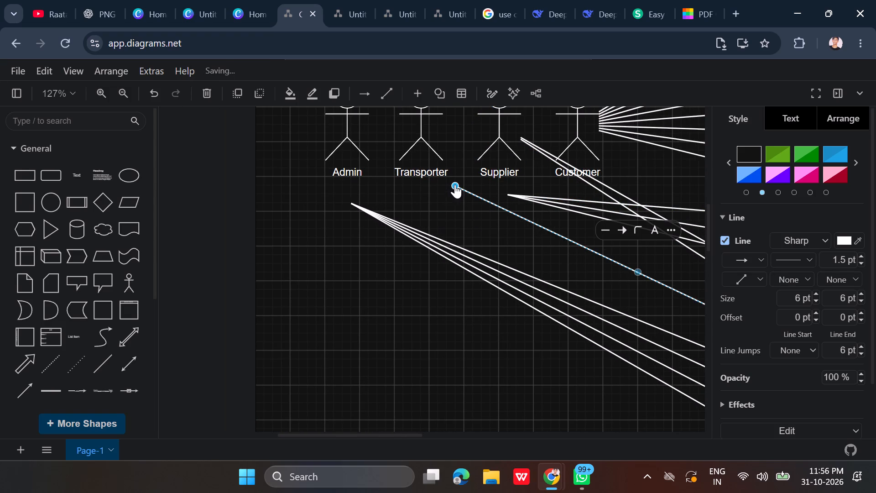
click(522, 139)
drag(522, 139, 521, 150)
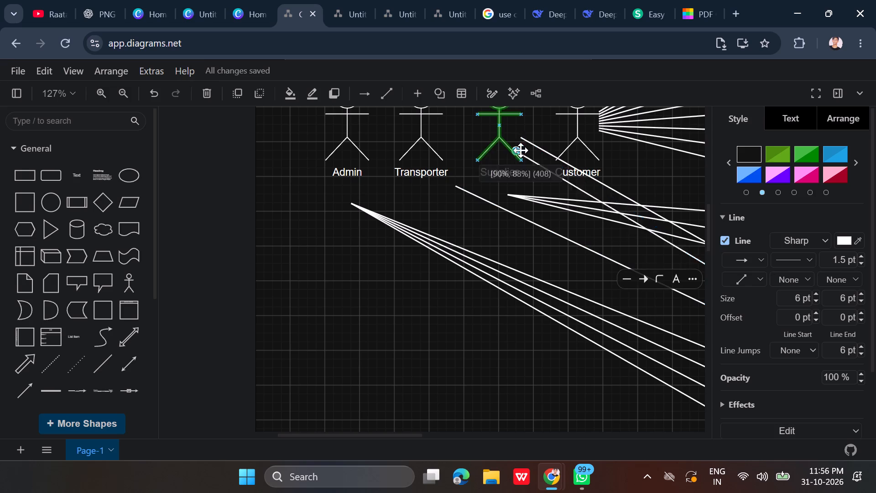
drag(521, 150, 459, 189)
scroll(537, 197, left, 3)
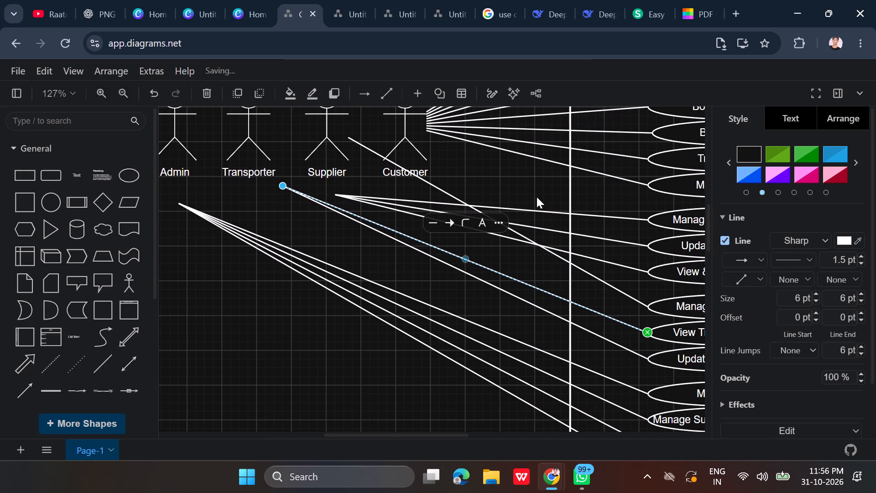
Move the starts of the View Transport Bookings, Update Delivery Status and Manage Vehicle Details connectors to one shared point below the Transporter label.
scroll(537, 197, right, 1)
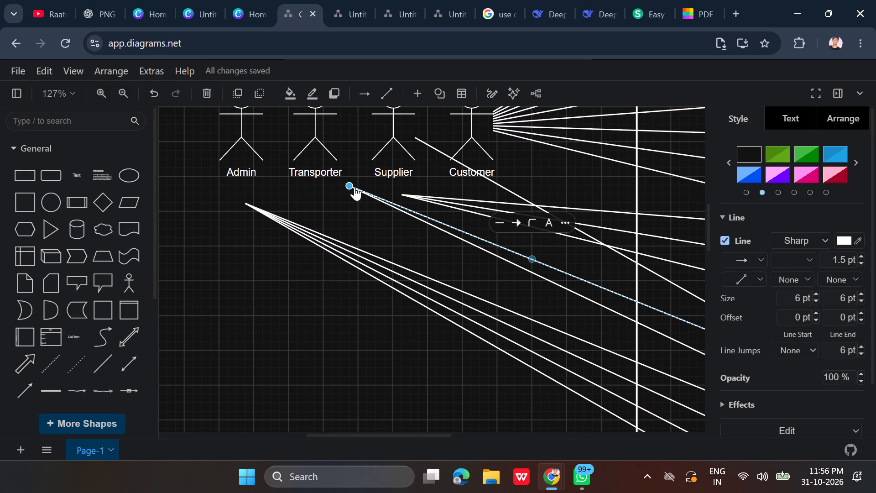
drag(350, 185, 335, 203)
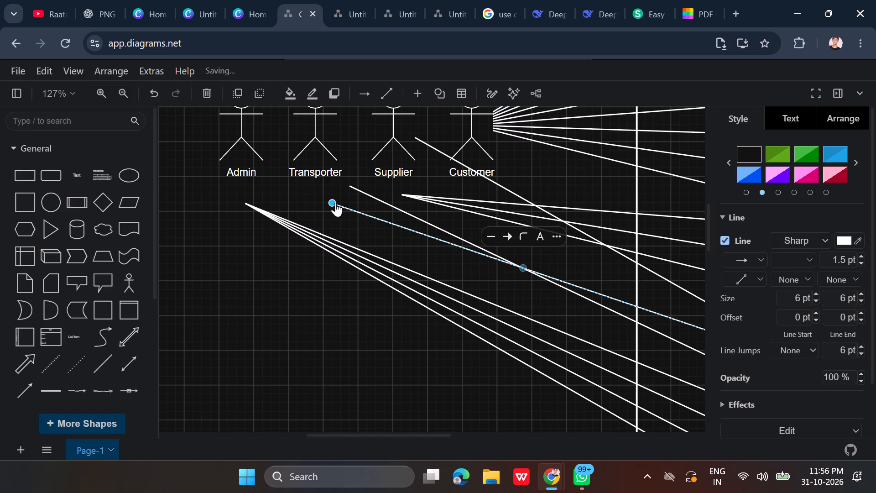
click(351, 186)
drag(351, 186, 342, 200)
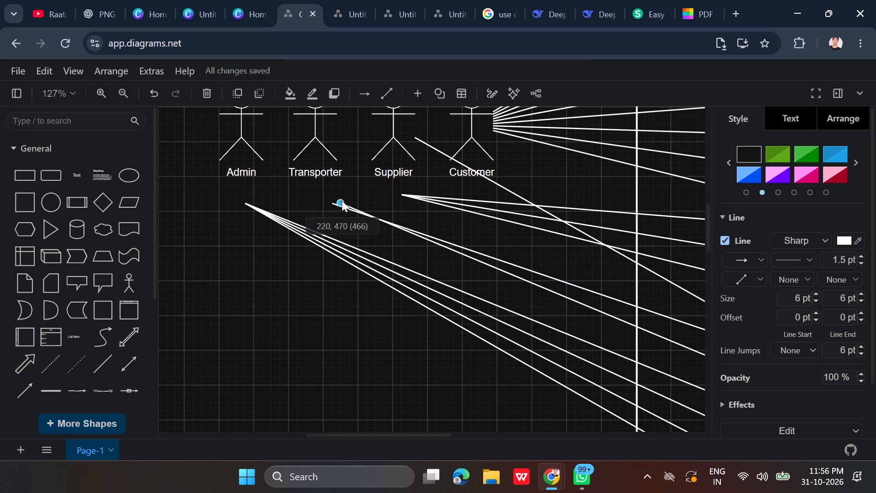
drag(342, 200, 336, 205)
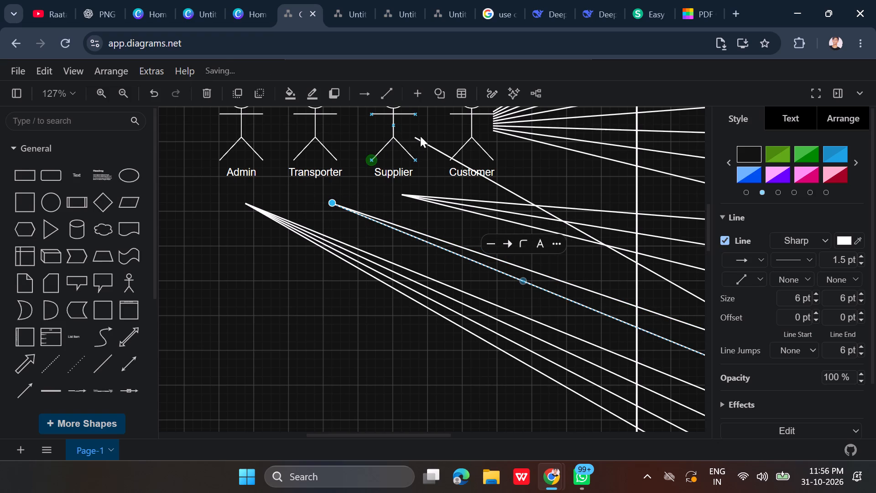
click(414, 138)
drag(414, 138, 337, 203)
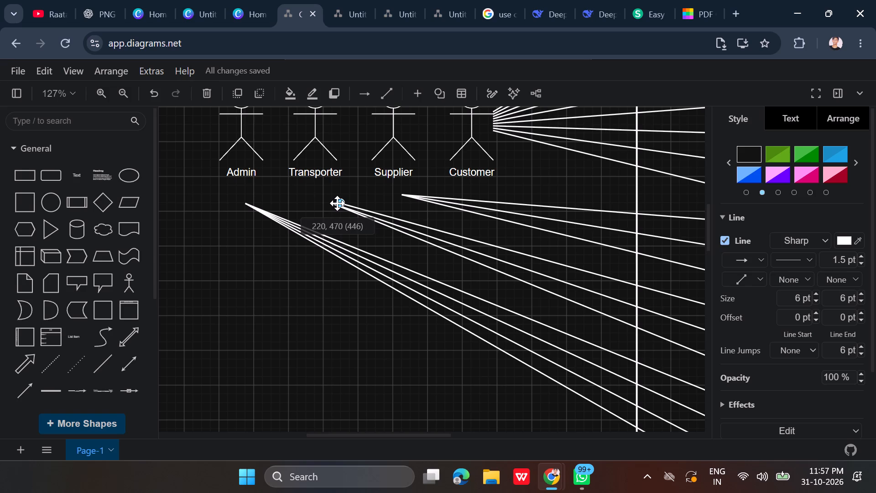
drag(337, 203, 333, 203)
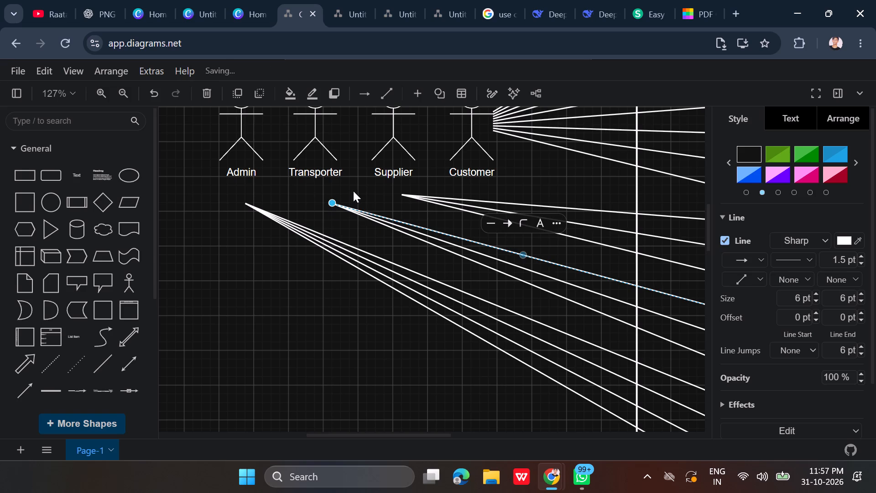
click(353, 191)
Examine the regrouped connectors between the actors and the use cases across the whole diagram.
scroll(414, 243, left, 1)
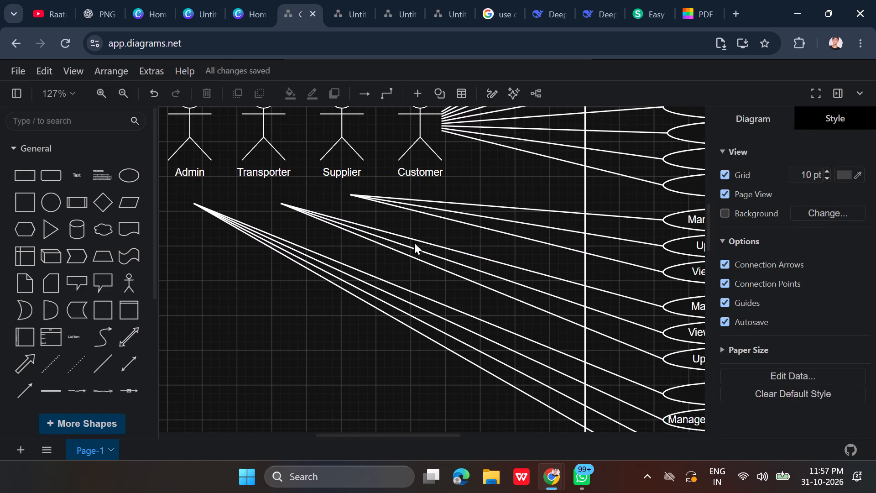
scroll(414, 243, left, 2)
scroll(414, 243, right, 1)
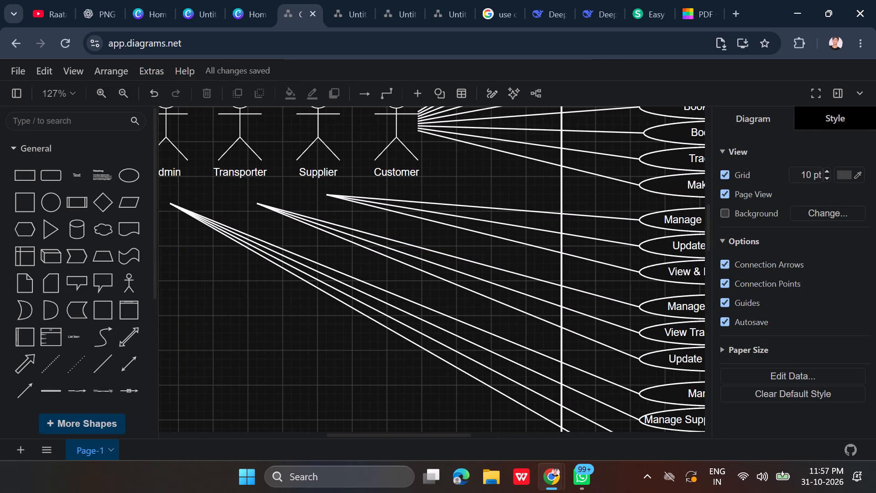
scroll(453, 248, left, 2)
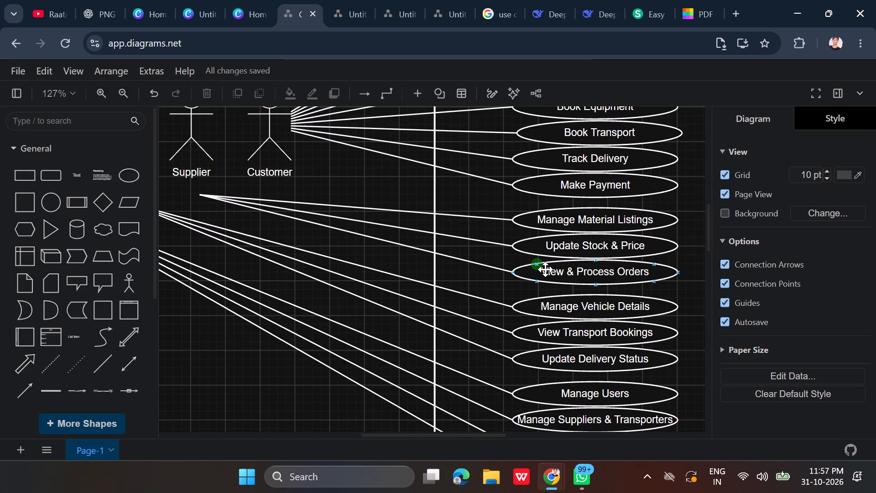
scroll(545, 269, right, 1)
scroll(545, 269, up, 1)
scroll(545, 269, left, 1)
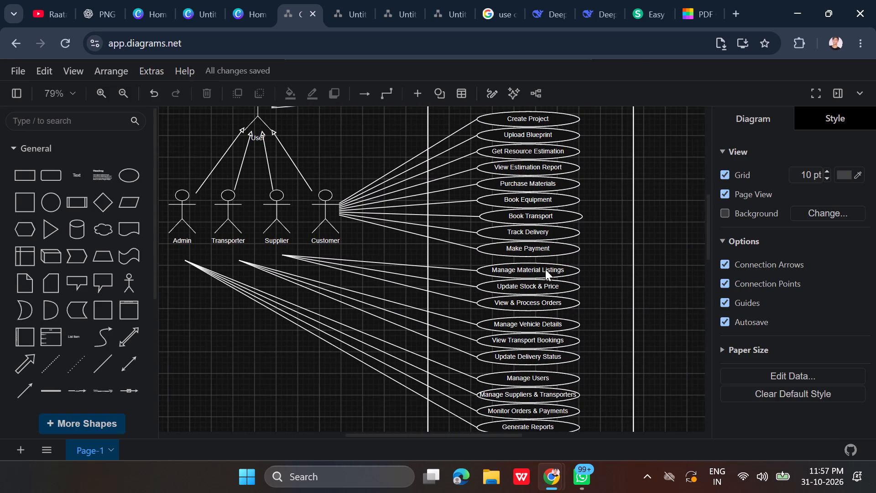
scroll(545, 269, left, 1)
scroll(545, 269, right, 1)
scroll(545, 269, down, 2)
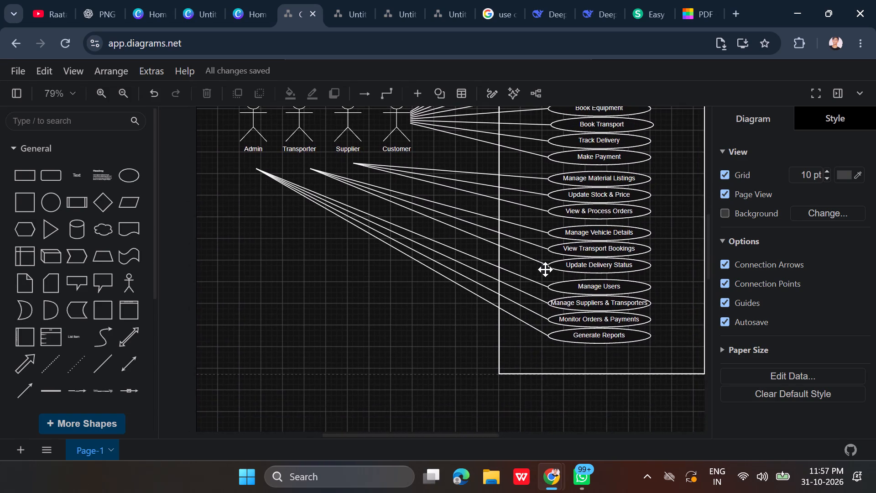
scroll(545, 269, up, 2)
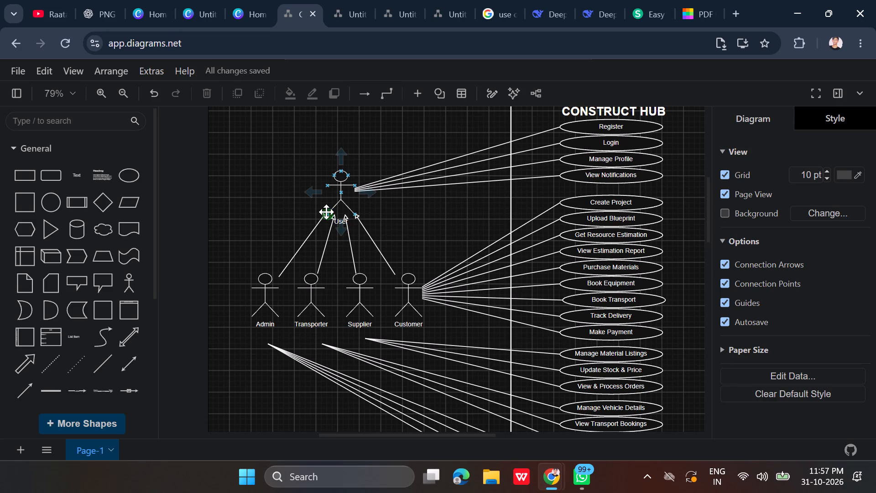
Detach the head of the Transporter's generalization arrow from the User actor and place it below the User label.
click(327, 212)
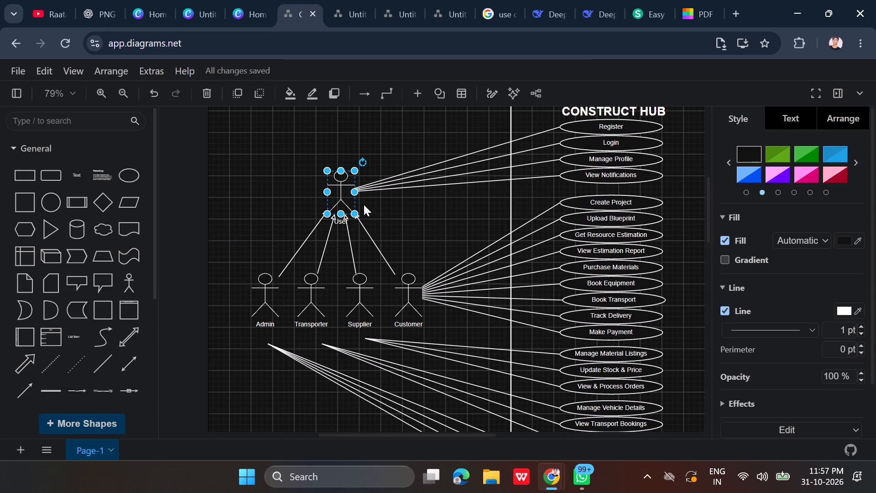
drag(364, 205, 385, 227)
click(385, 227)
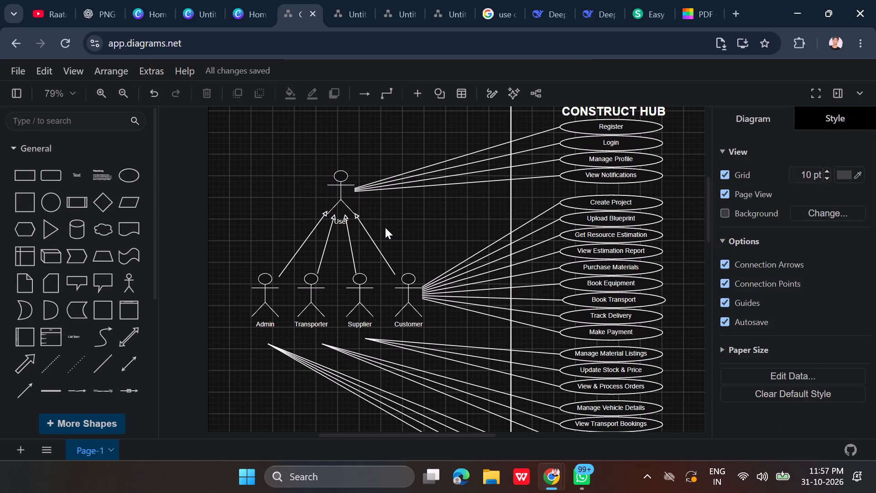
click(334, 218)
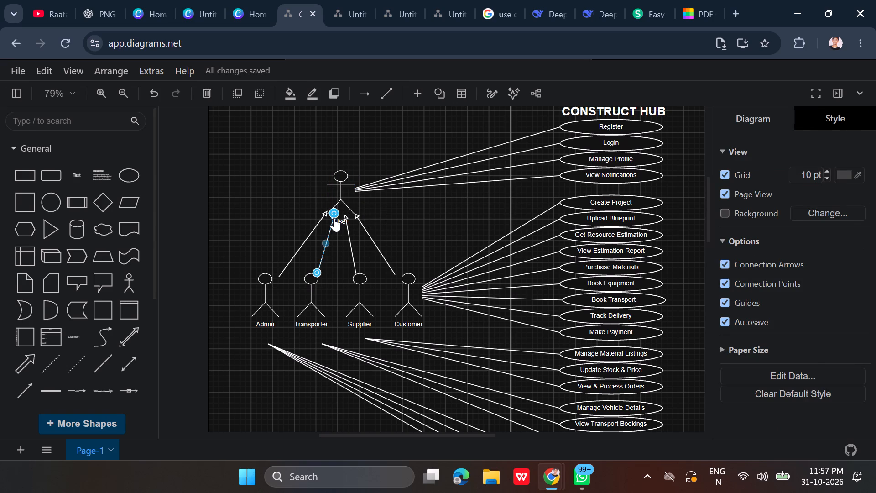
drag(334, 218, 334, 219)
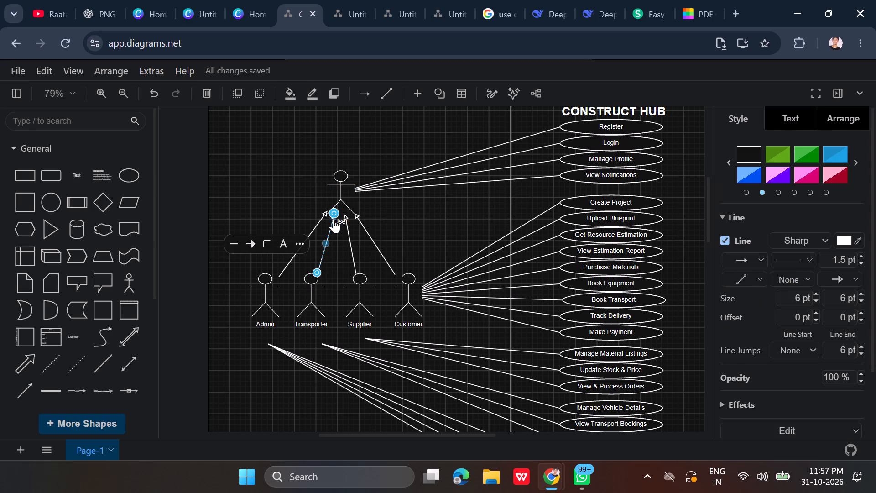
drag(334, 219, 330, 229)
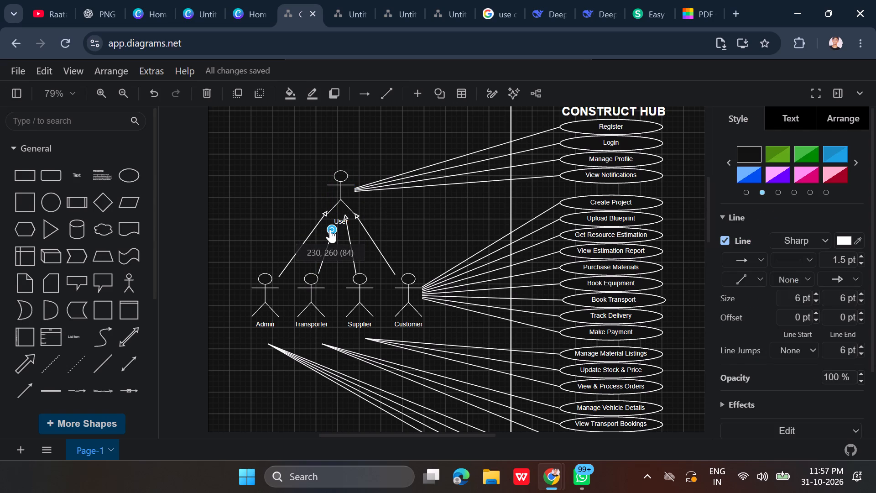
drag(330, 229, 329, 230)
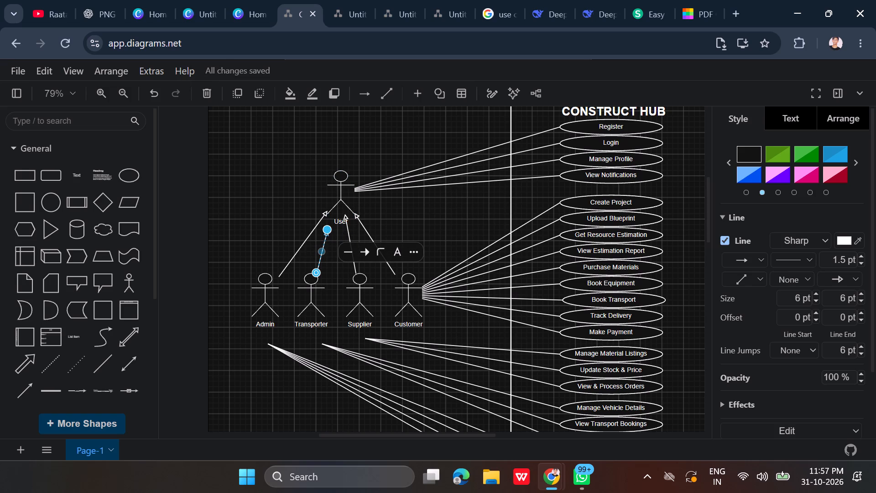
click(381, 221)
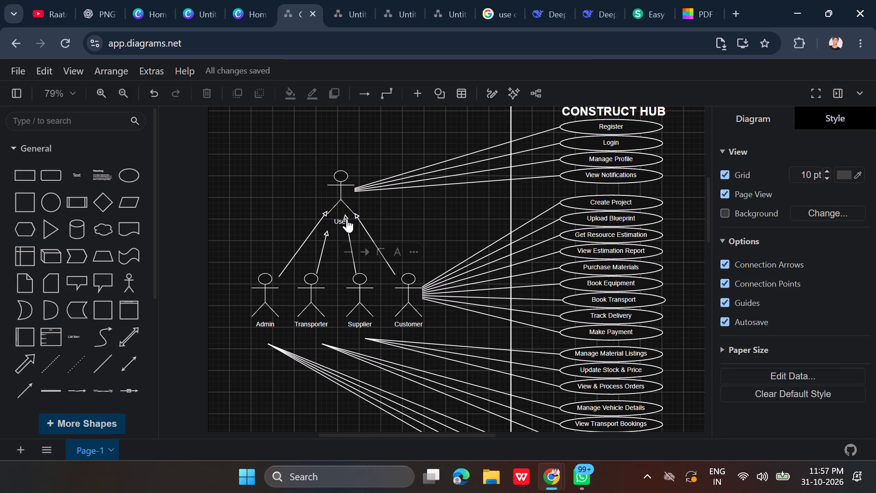
Detach the head of the Supplier's generalization arrow from the User actor and place it just below the User label.
drag(346, 215, 346, 217)
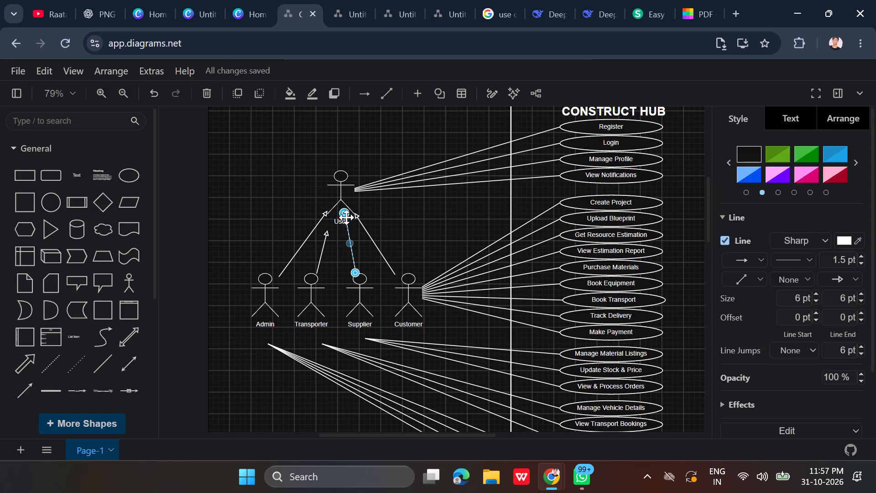
drag(346, 217, 345, 232)
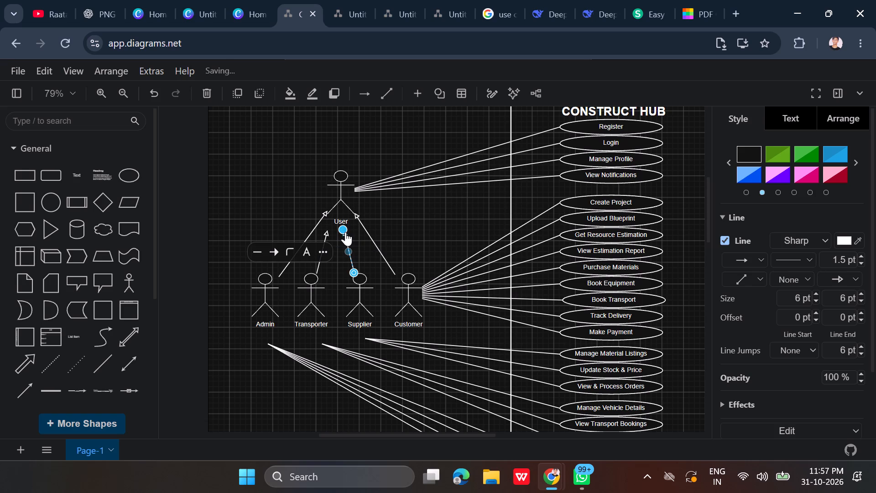
click(393, 206)
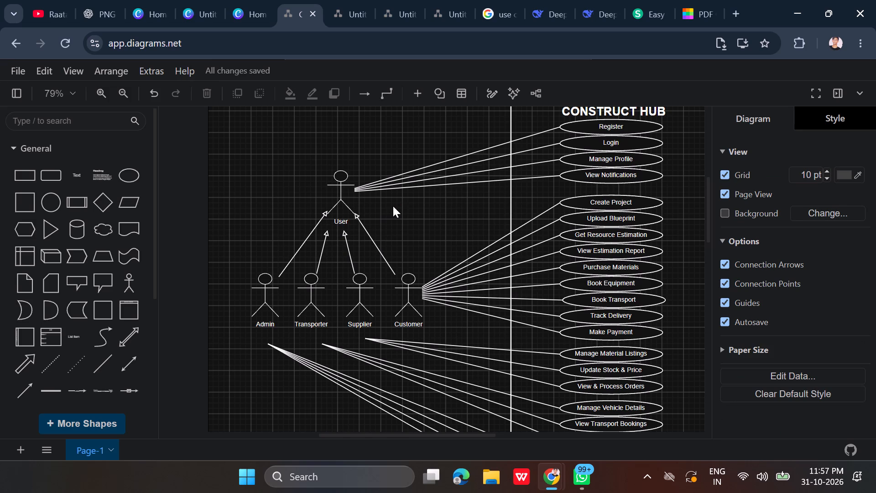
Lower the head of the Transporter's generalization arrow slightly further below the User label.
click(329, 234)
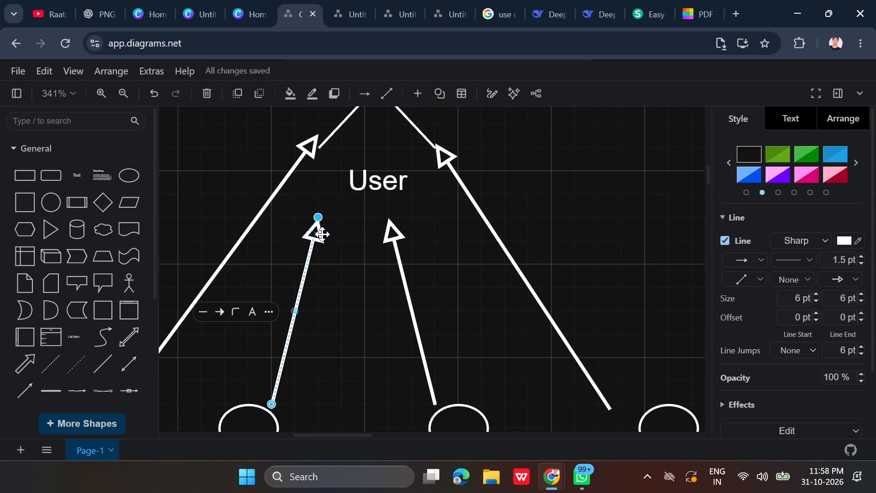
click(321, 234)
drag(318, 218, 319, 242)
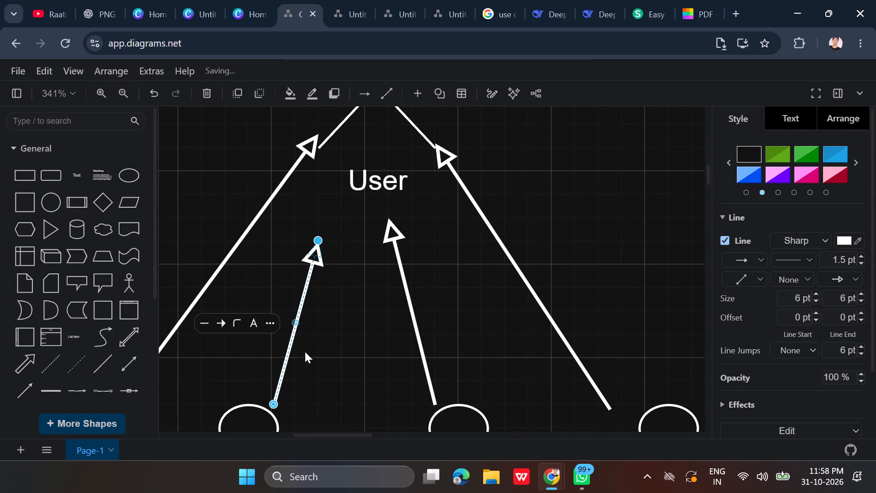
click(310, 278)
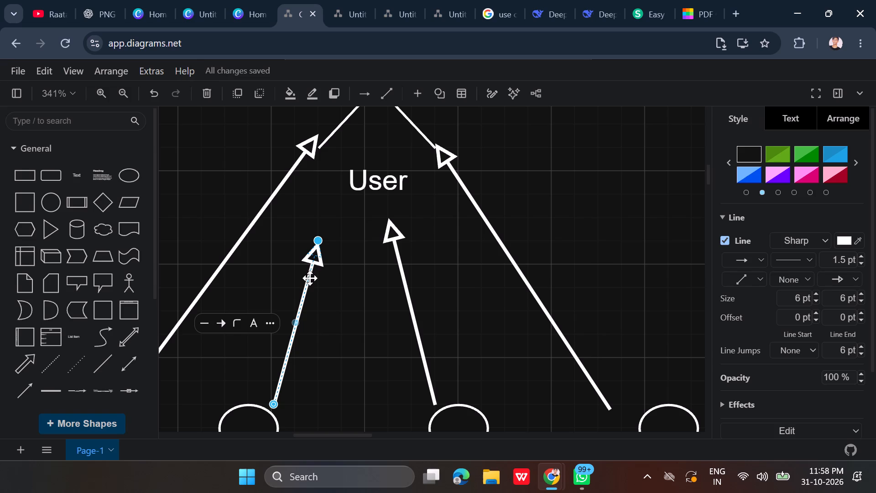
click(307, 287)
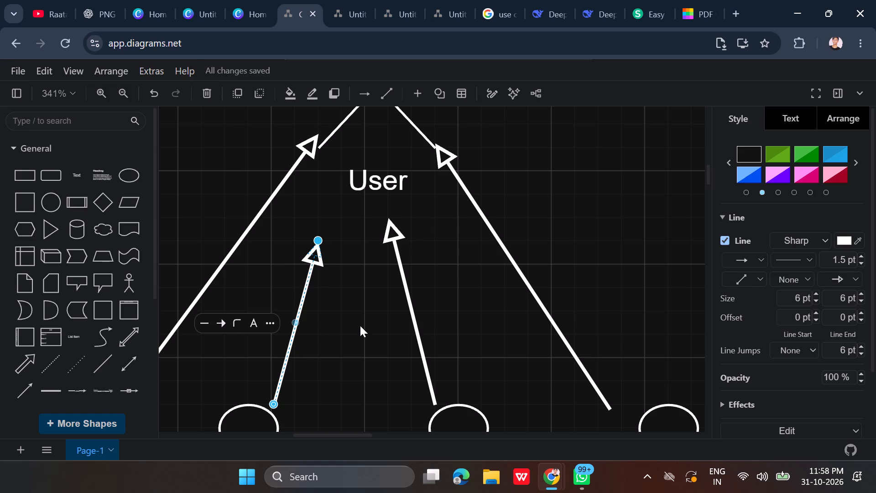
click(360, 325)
Delete the generalization arrow running from the Transporter actor towards User.
click(301, 302)
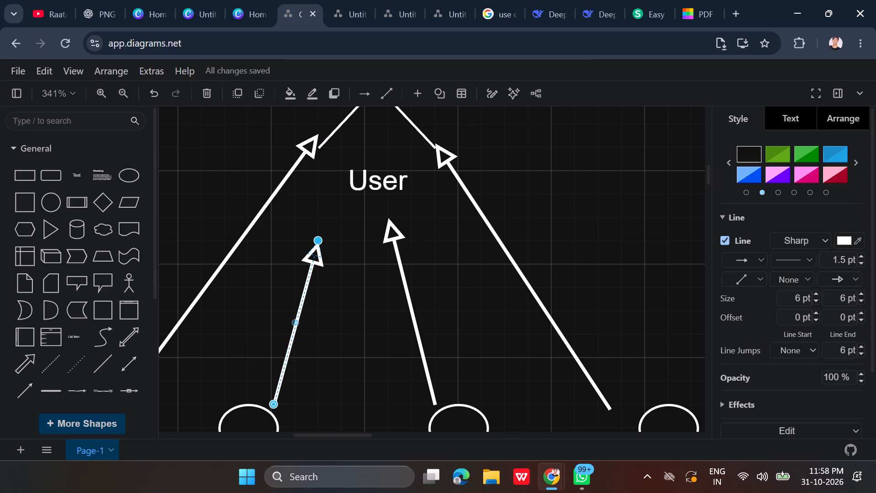
key(Delete)
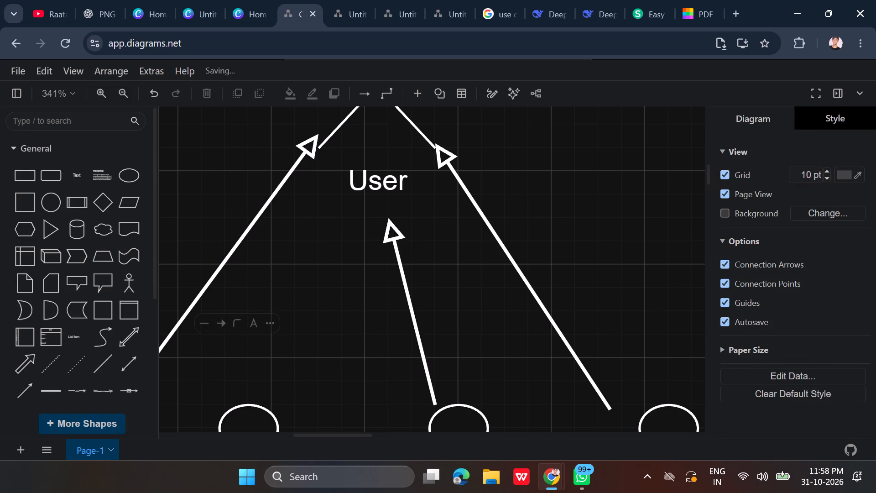
Add a plain line from the top of the Transporter actor's head to a point just below the User label.
click(98, 365)
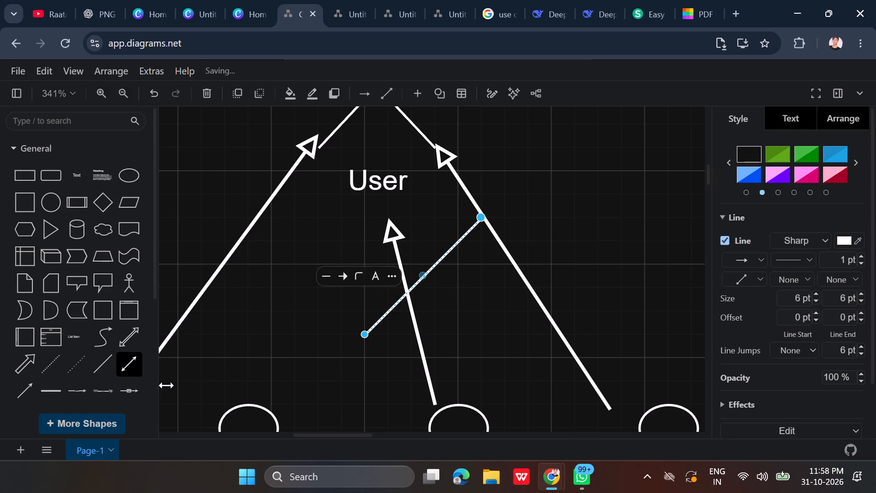
drag(366, 336, 360, 339)
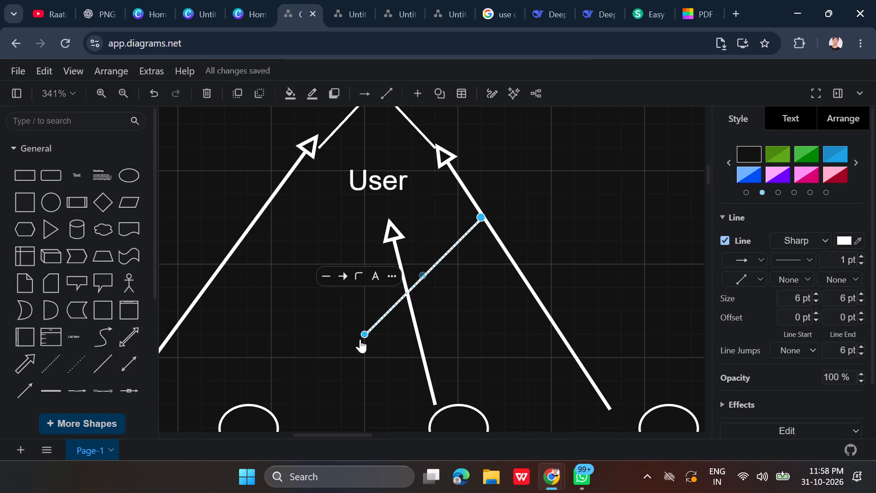
drag(360, 339, 247, 393)
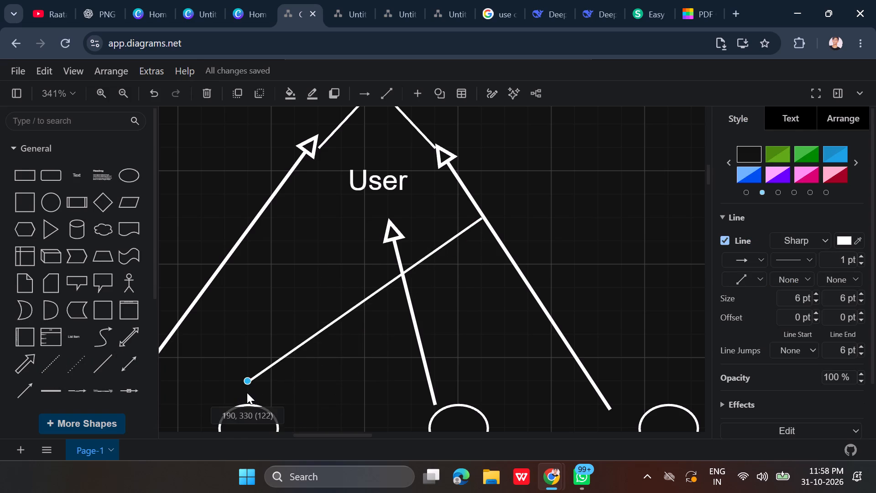
drag(247, 393, 240, 392)
drag(240, 392, 244, 394)
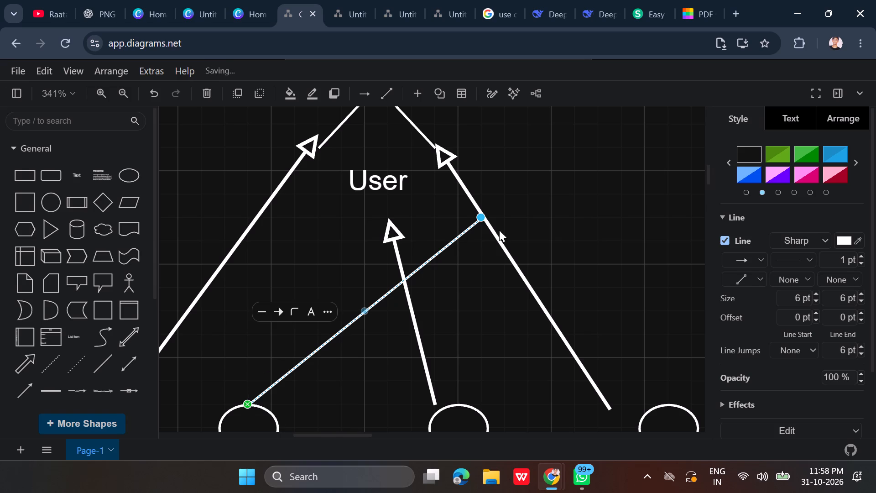
drag(484, 221, 387, 240)
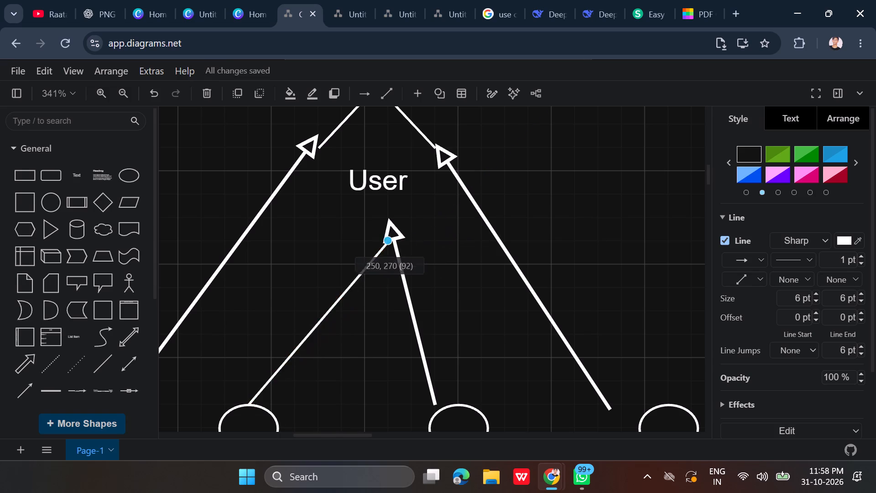
drag(387, 240, 340, 242)
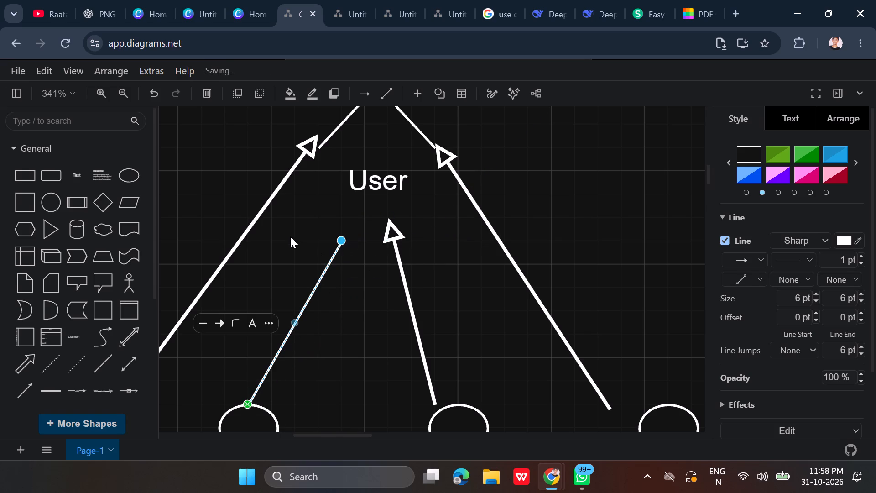
Delete the generalization arrow running from the Admin actor to User.
scroll(290, 236, right, 1)
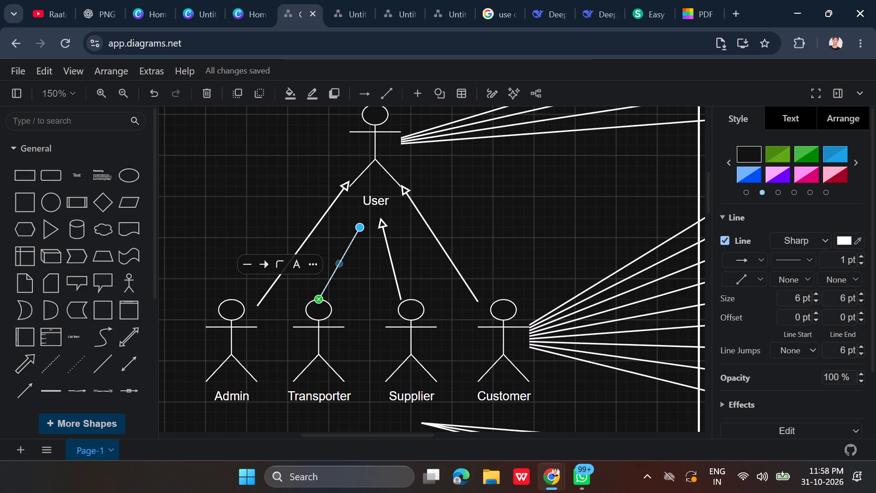
click(306, 237)
key(Delete)
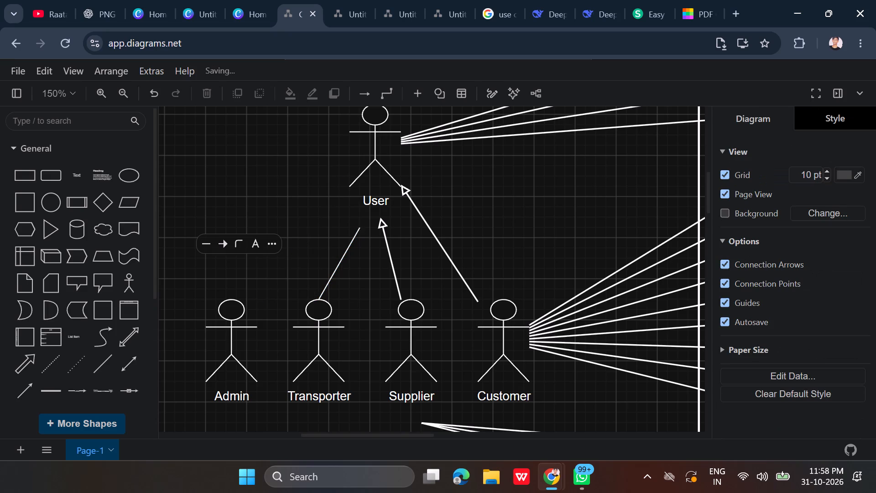
Add a plain line from just above the Admin actor's head to the upper end of the Transporter's line below the User label.
click(108, 354)
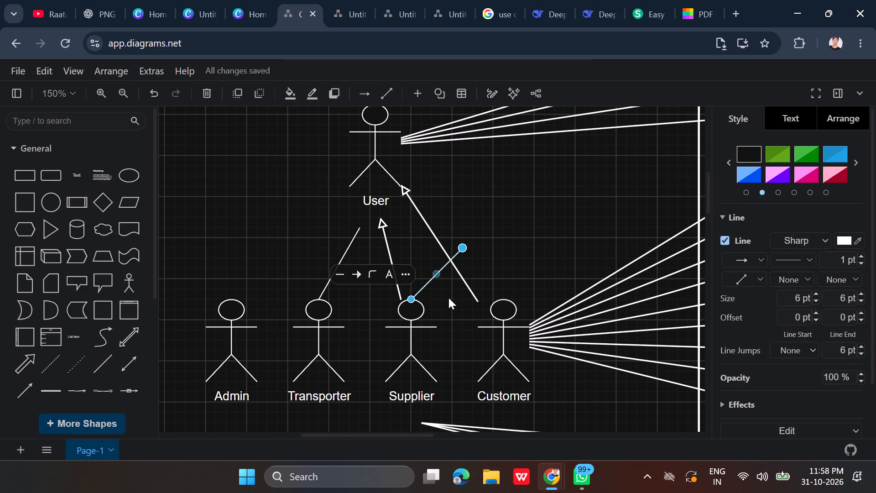
drag(413, 299, 252, 299)
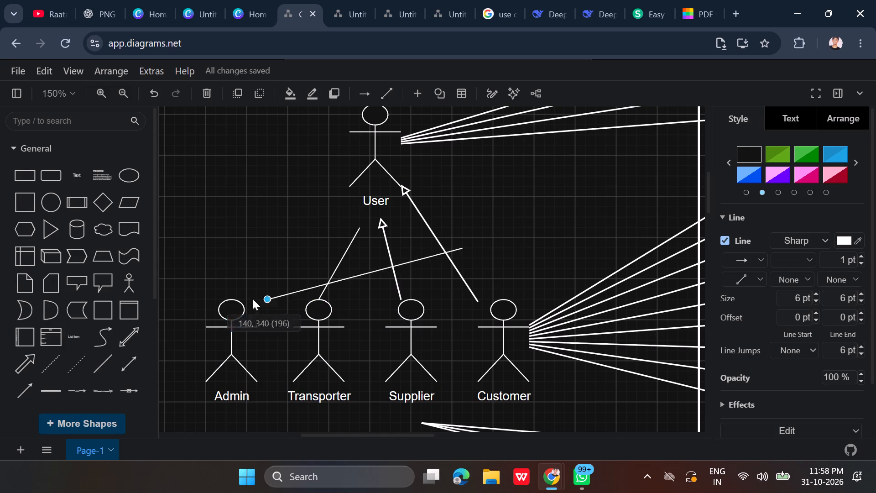
drag(252, 299, 232, 292)
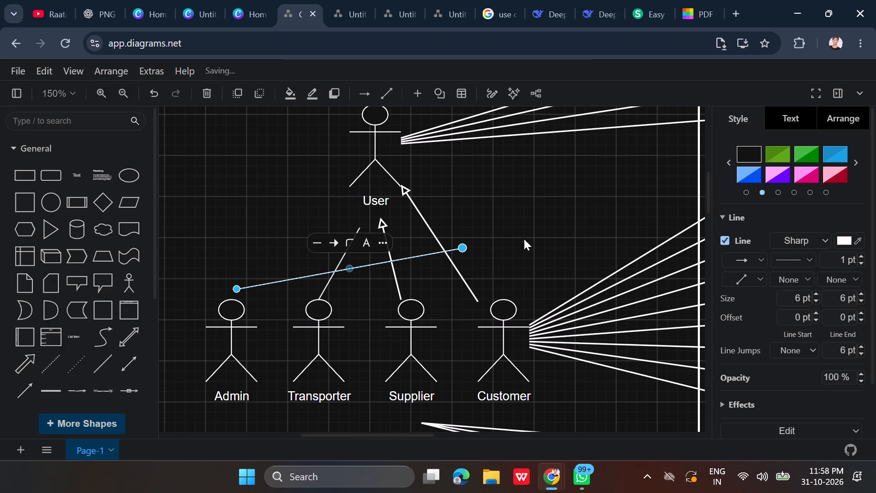
drag(464, 246, 347, 233)
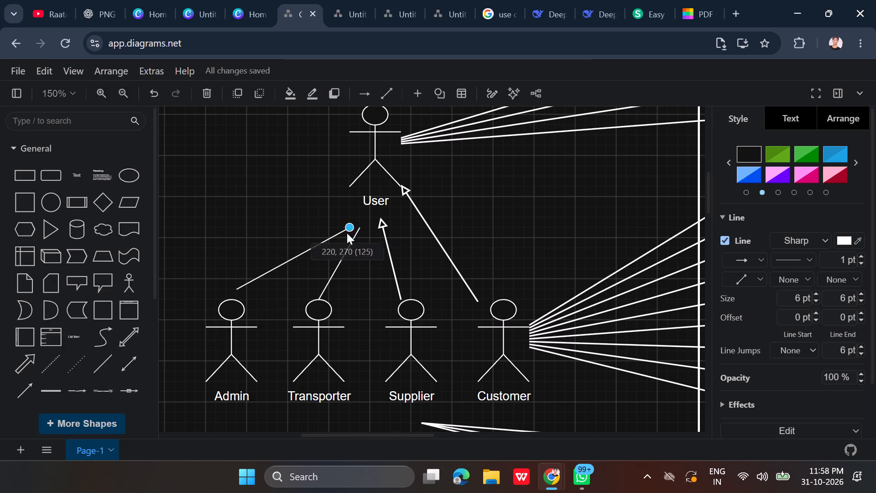
drag(347, 233, 356, 224)
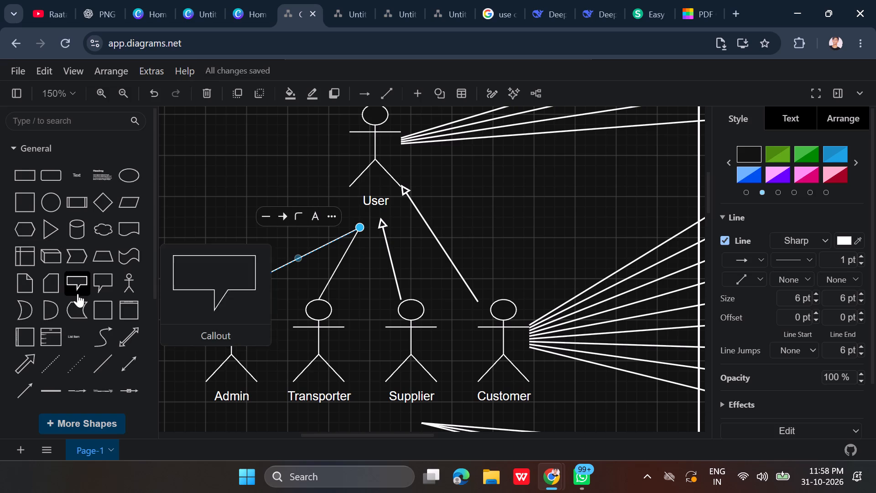
Delete the generalization arrow running from the Supplier actor towards User.
click(393, 268)
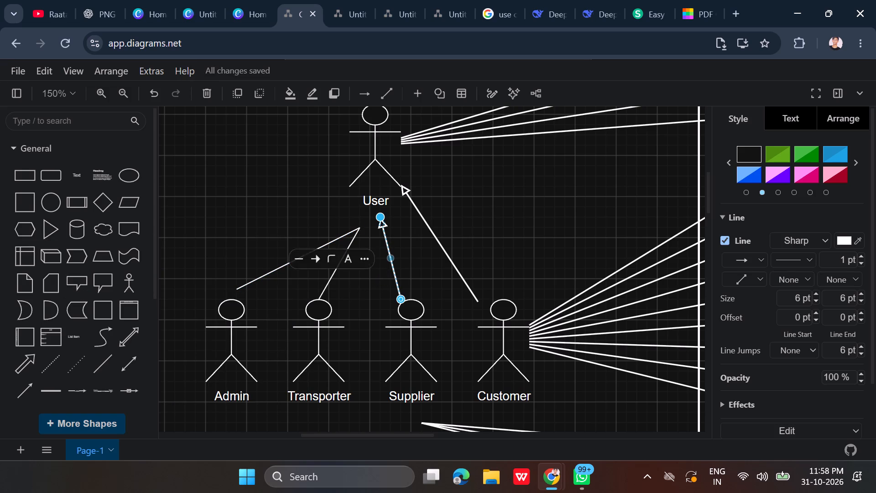
key(Delete)
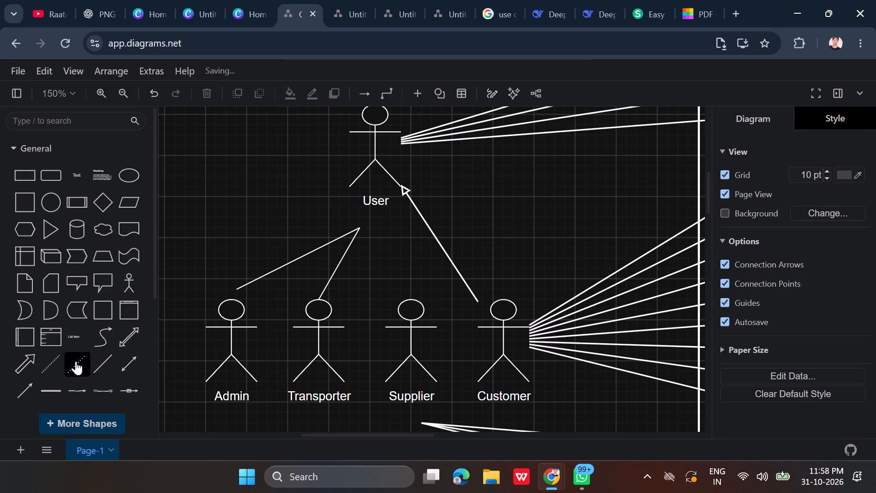
Add a plain line from the top of the Supplier actor's head to about 240, 270, just below the User label.
click(102, 363)
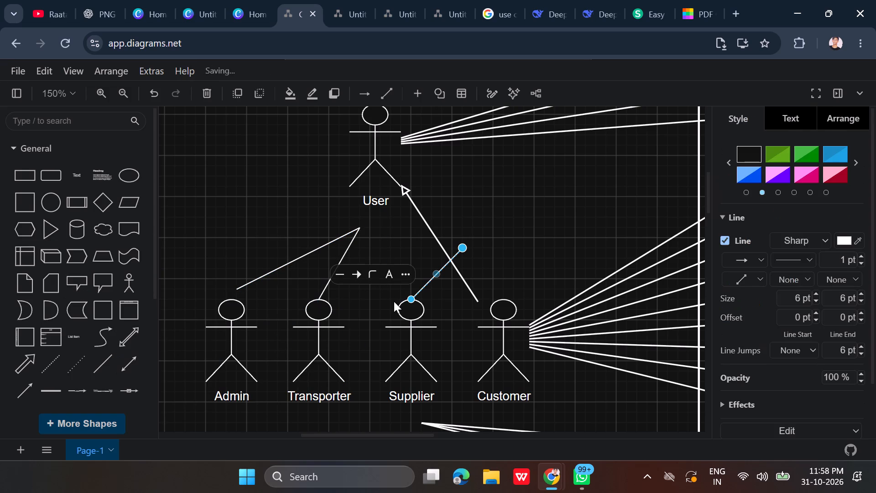
drag(463, 247, 367, 231)
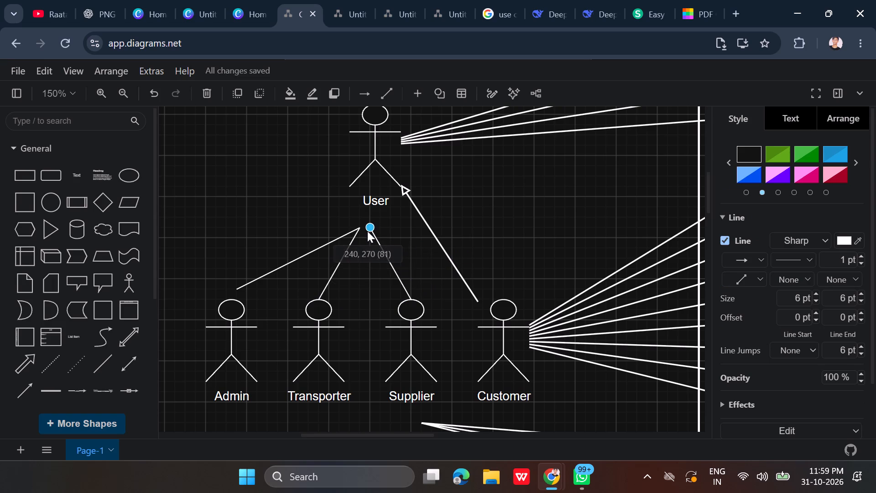
drag(367, 231, 366, 231)
click(416, 247)
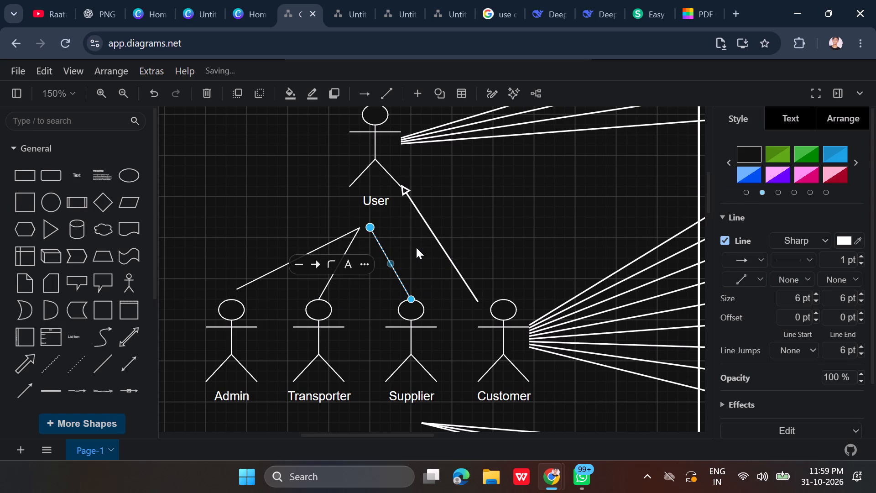
Delete the generalization arrow running from the Customer actor to User.
click(447, 251)
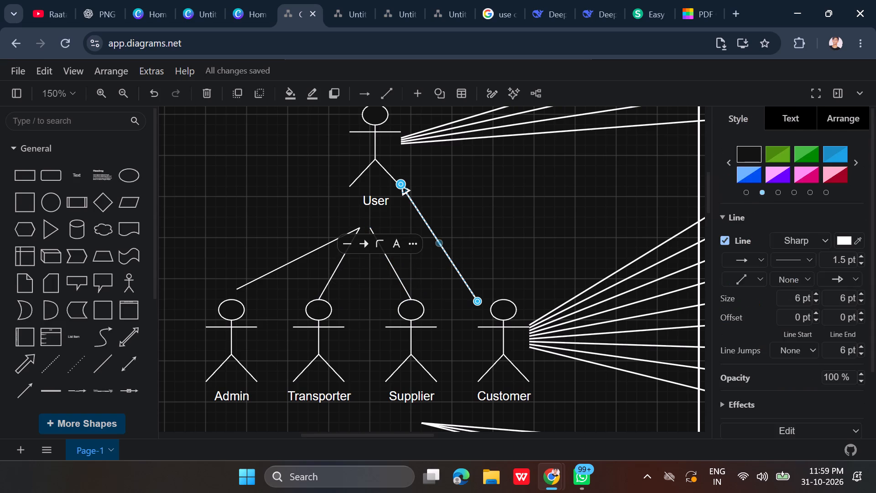
key(Delete)
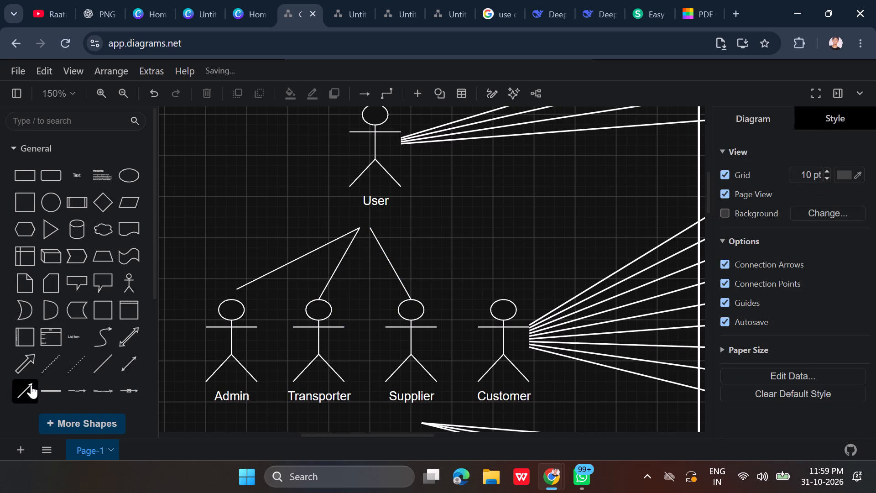
Add a plain line attached to the top of the Customer actor's head, ending just below and to the right of the User label.
click(94, 369)
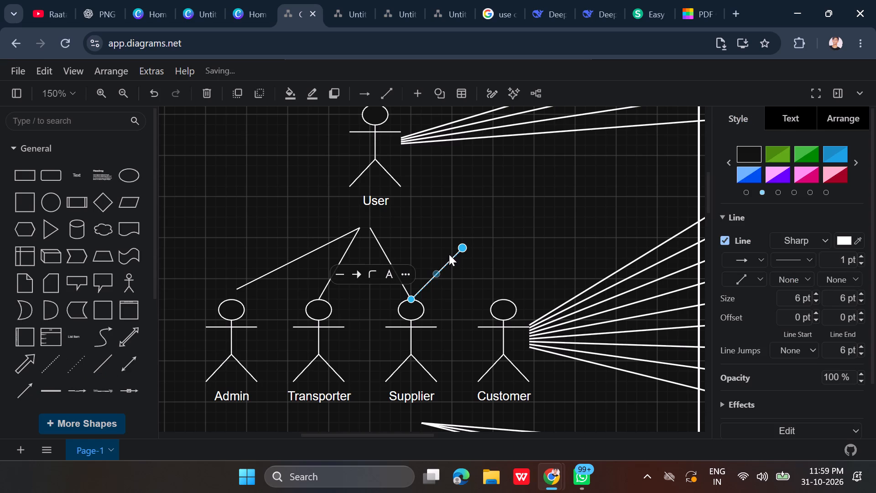
drag(415, 299, 433, 298)
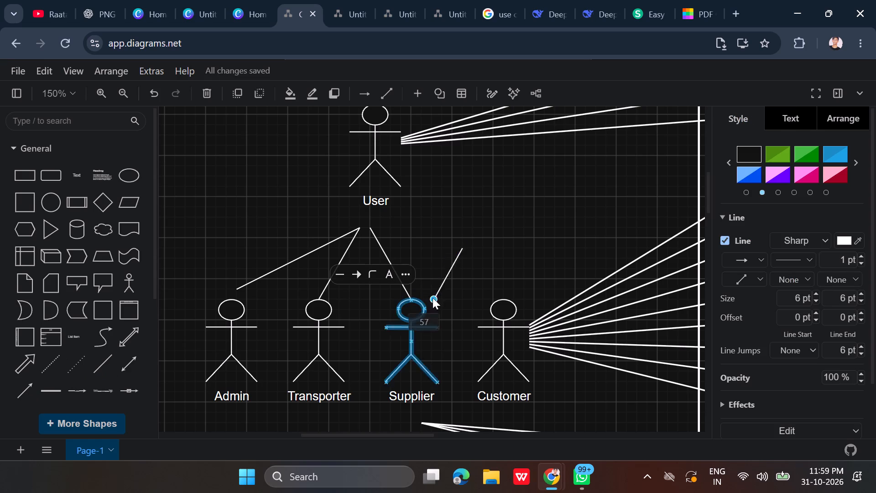
drag(433, 298, 506, 297)
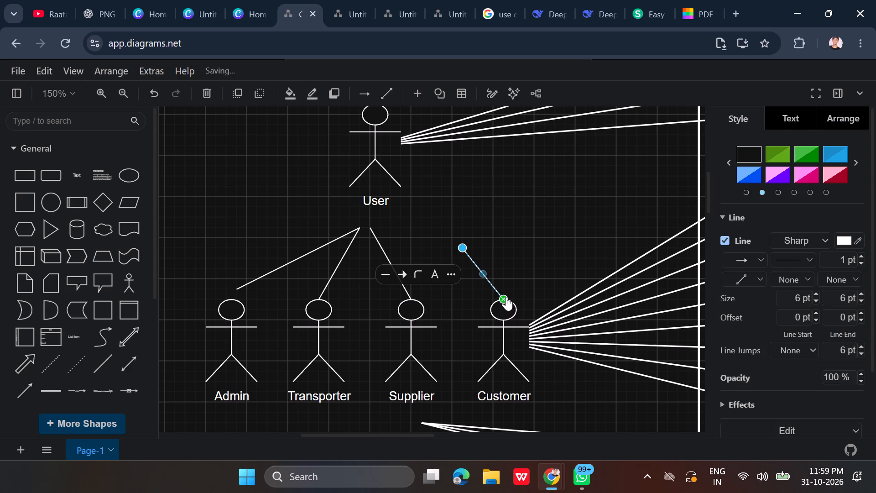
drag(461, 248, 425, 228)
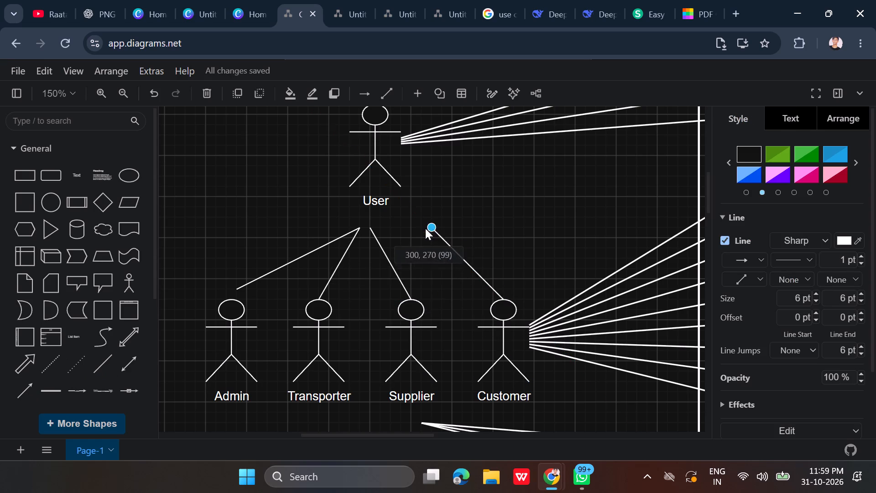
drag(425, 228, 404, 221)
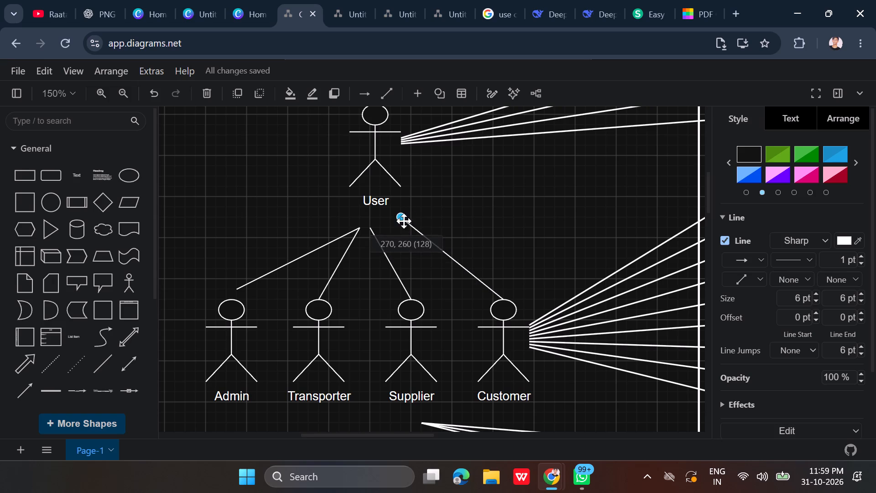
drag(404, 221, 399, 223)
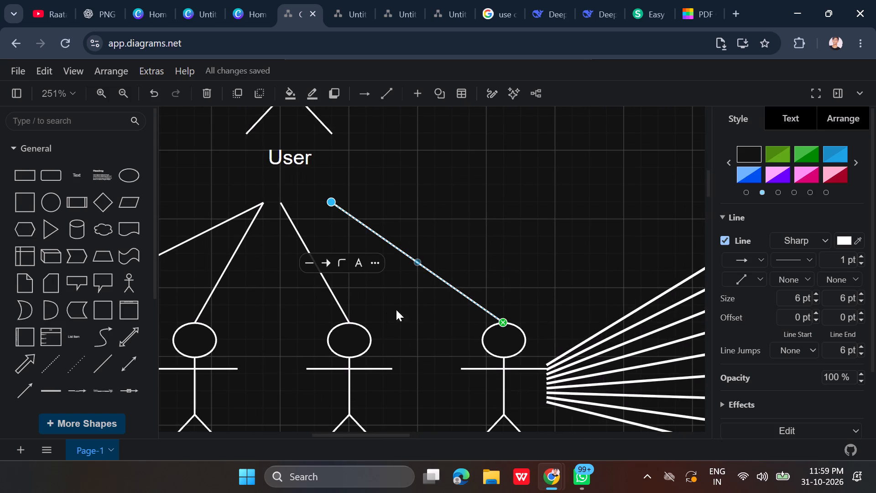
Shift the upper end of the Supplier's line right to about 260, 270, near the upper end of the Customer's line.
scroll(386, 312, right, 1)
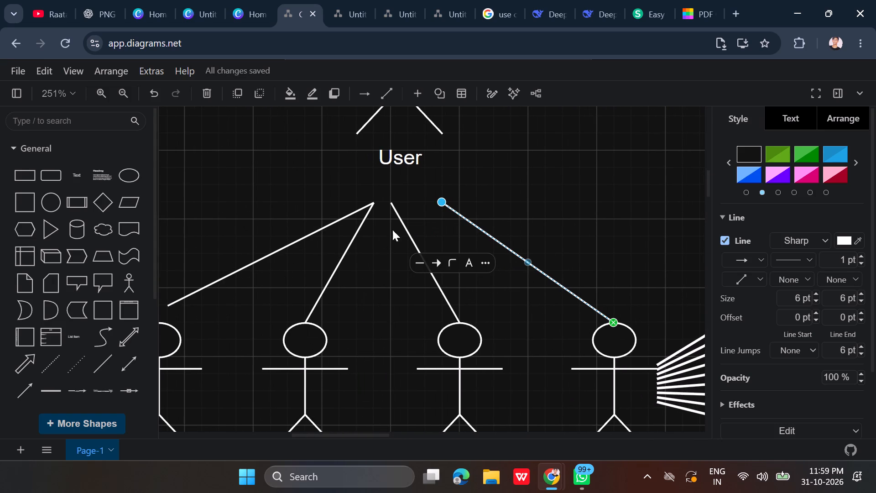
click(393, 202)
drag(393, 202, 418, 212)
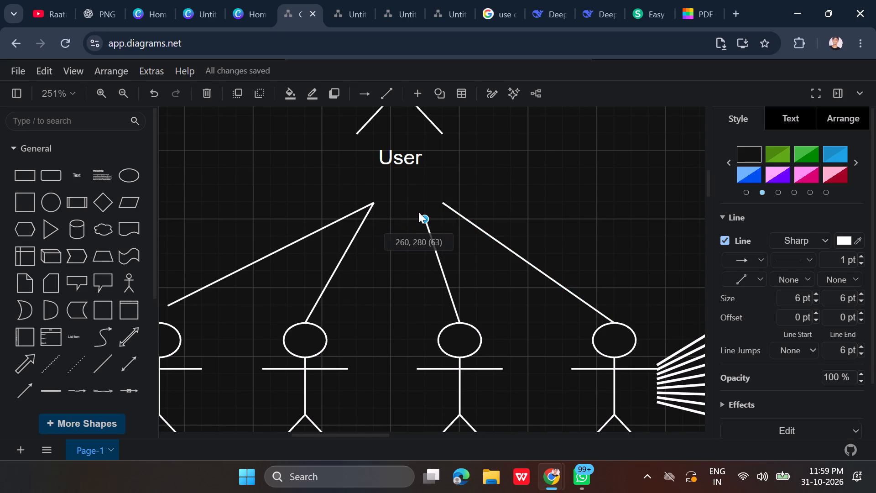
drag(418, 212, 417, 209)
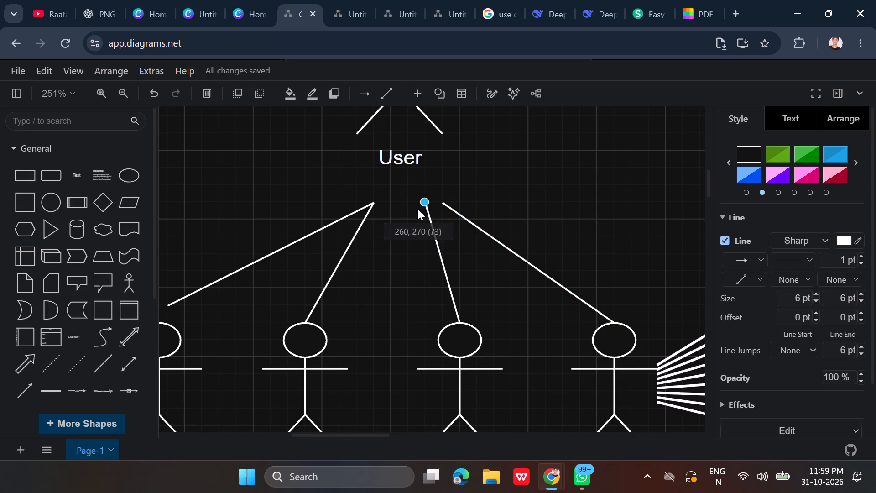
drag(417, 209, 421, 210)
drag(421, 210, 421, 210)
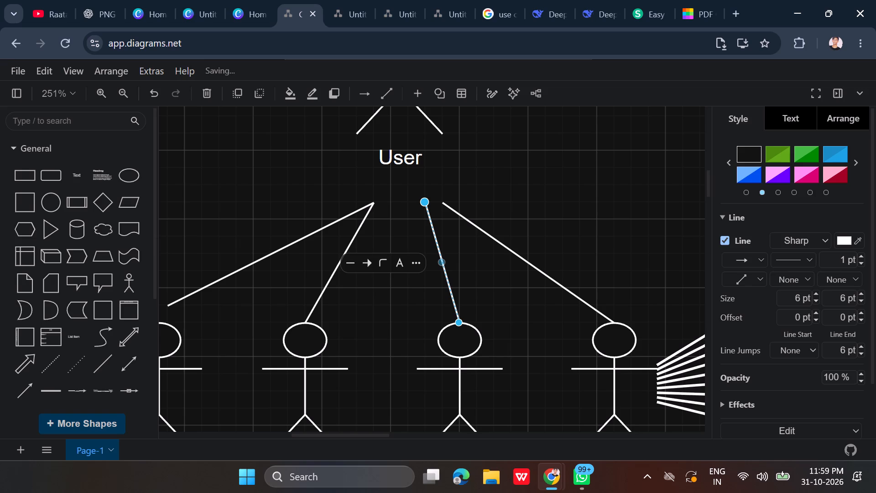
Shift the upper end of the Transporter's line right to about 240, 270, beneath the User label.
click(368, 216)
drag(371, 202, 396, 203)
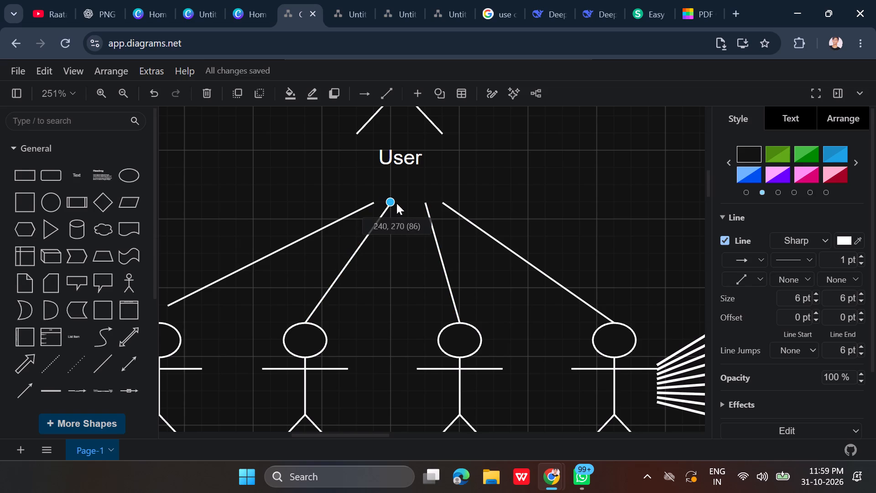
drag(396, 203, 397, 203)
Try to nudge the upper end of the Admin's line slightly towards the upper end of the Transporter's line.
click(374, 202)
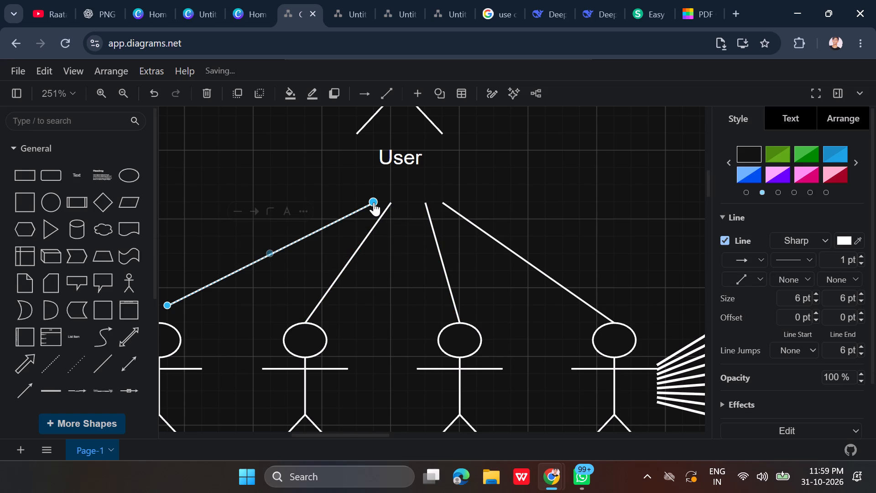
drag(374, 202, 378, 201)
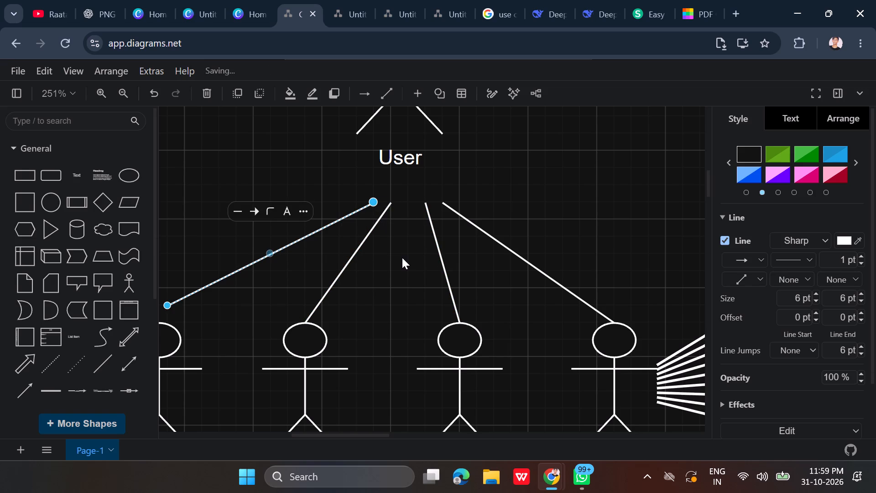
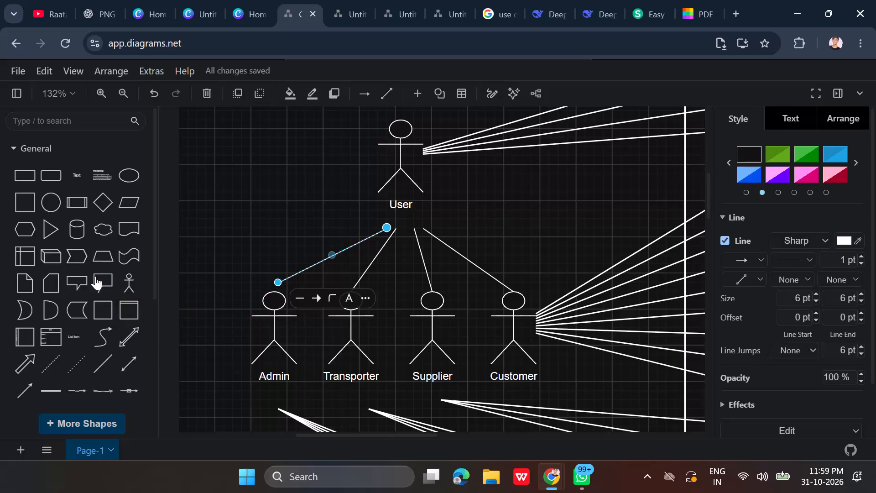
Add a triangle over the upper ends of the actors' lines and rotate it -90° so it points up.
click(52, 229)
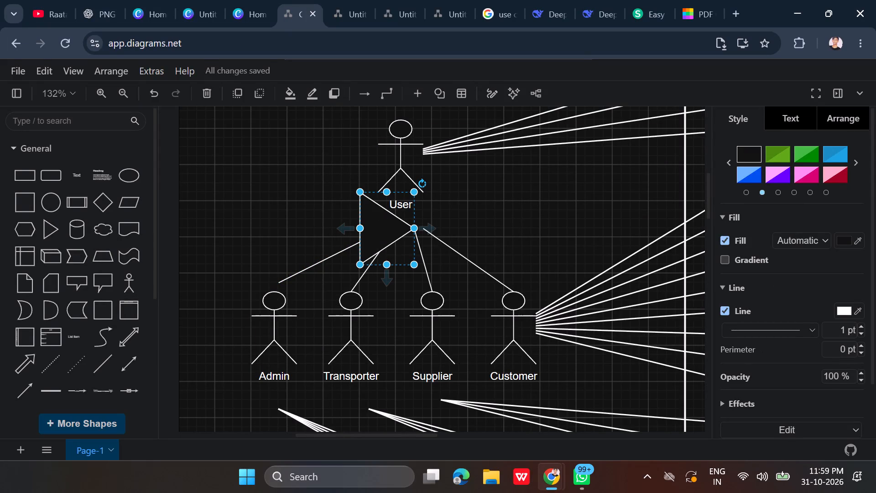
drag(423, 184, 369, 195)
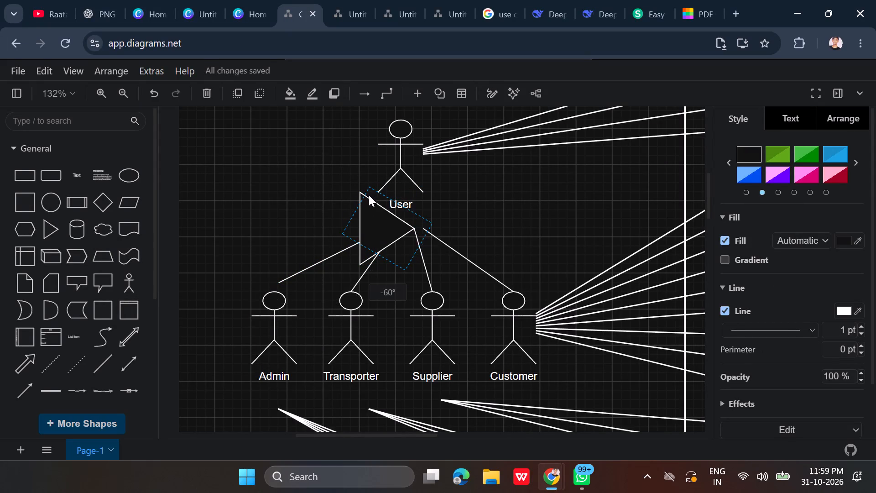
drag(369, 195, 354, 204)
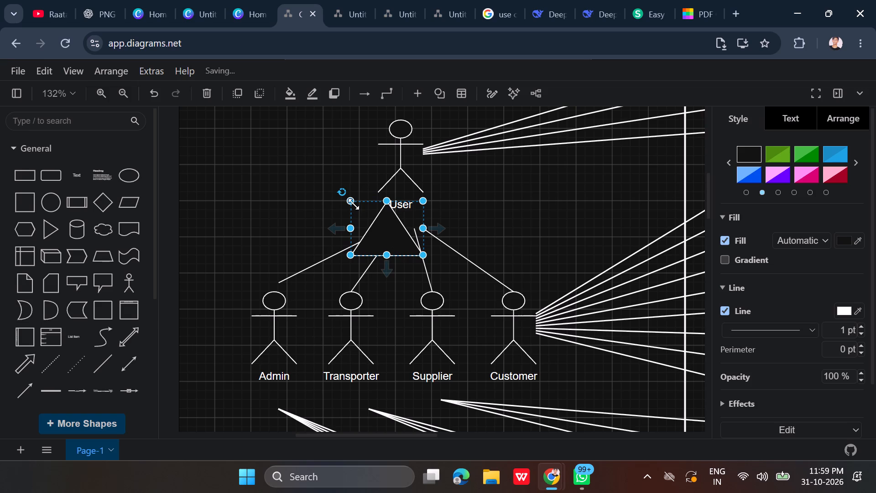
Resize the triangle to 40 x 70 so its base meets the upper ends of the actors' lines below User.
drag(391, 249, 393, 243)
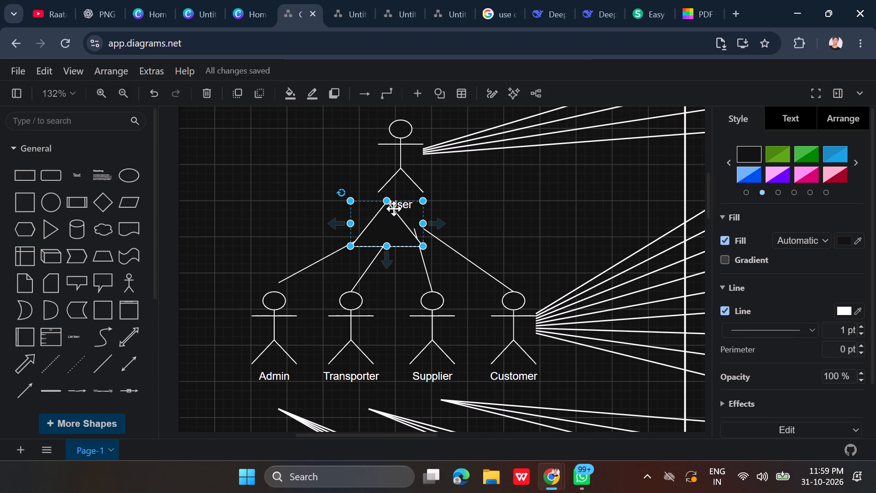
drag(386, 204, 389, 194)
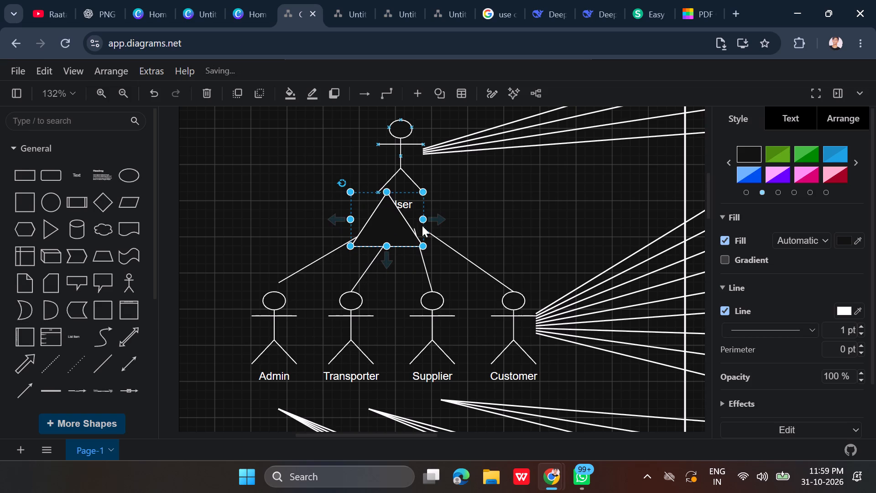
drag(423, 220, 436, 211)
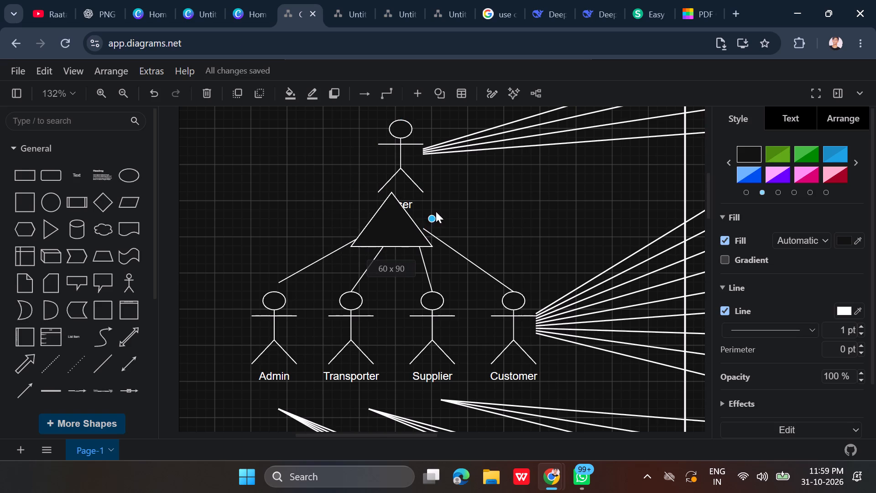
drag(436, 211, 440, 206)
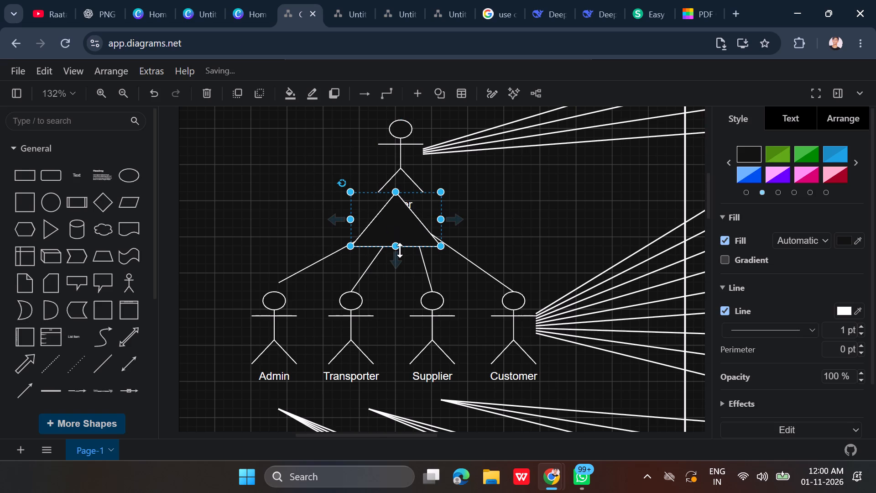
drag(399, 247, 401, 235)
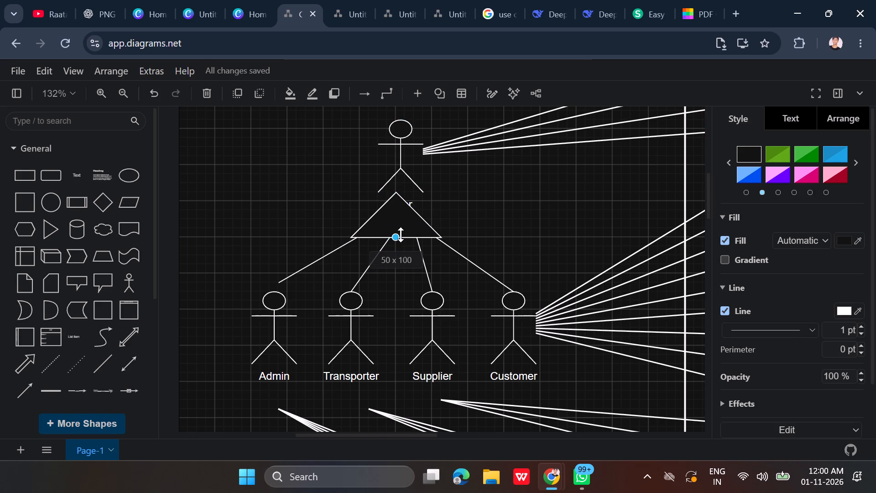
drag(401, 235, 401, 232)
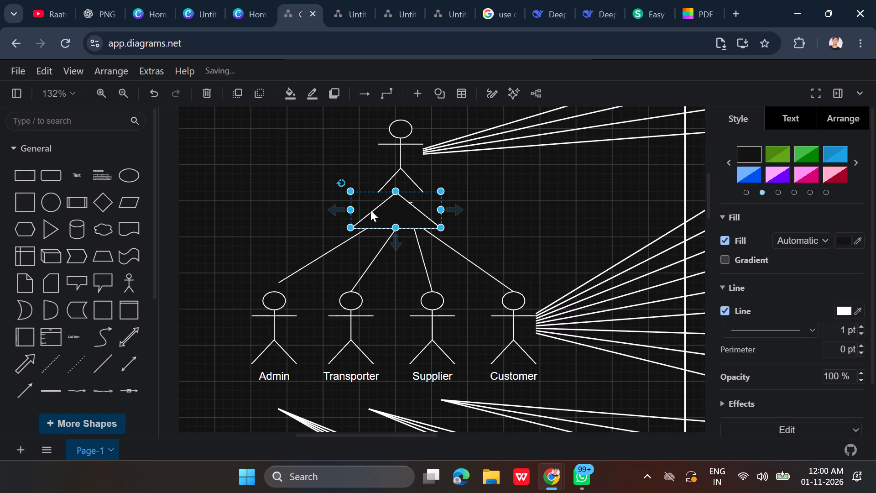
drag(349, 207, 363, 207)
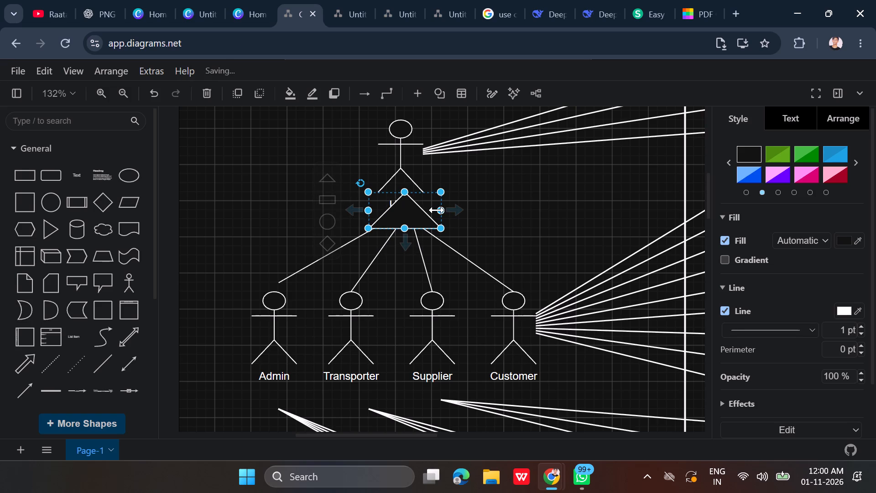
drag(440, 210, 436, 210)
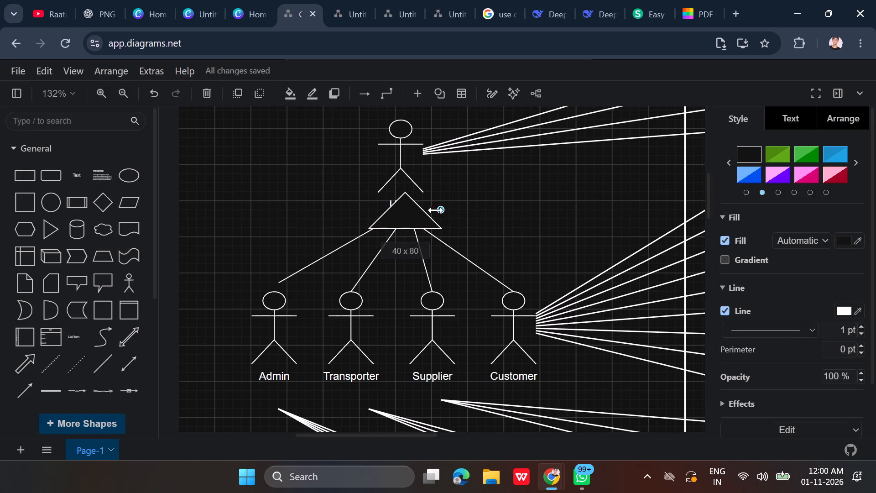
drag(436, 210, 434, 210)
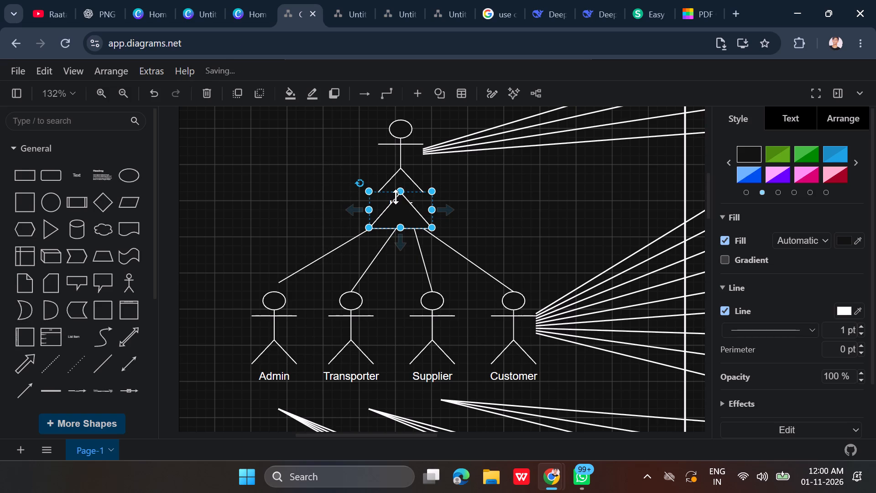
Flatten and narrow the triangle to 20 x 60, with its apex just below the User label.
drag(399, 190, 398, 185)
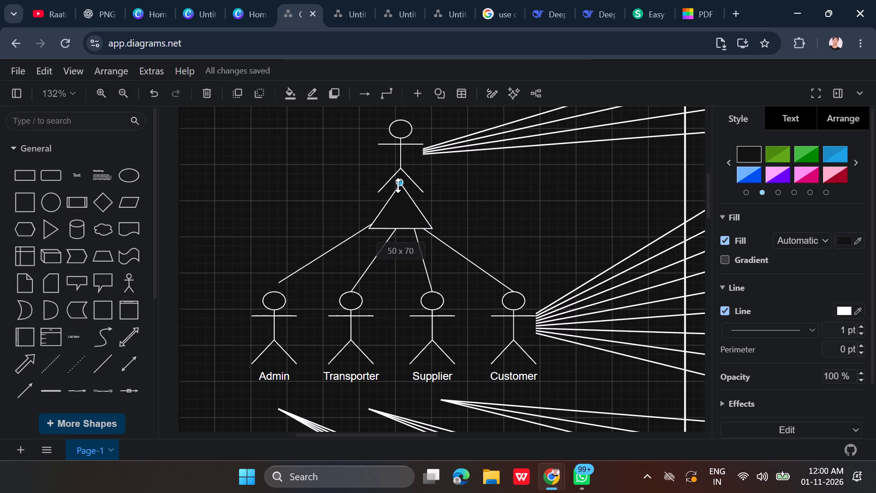
drag(398, 185, 394, 199)
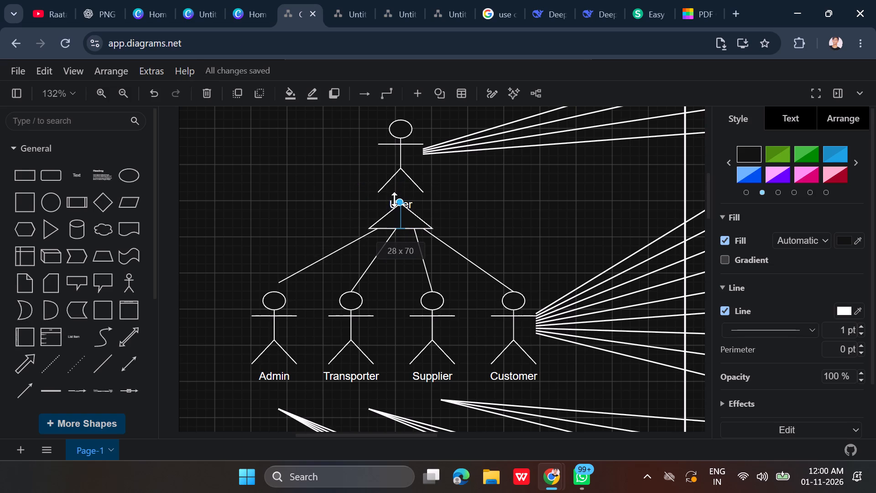
drag(394, 199, 392, 204)
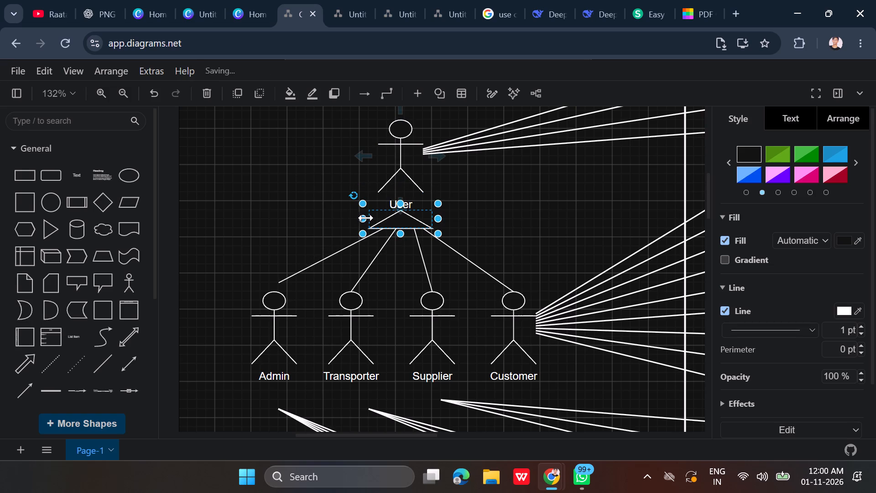
drag(365, 216, 367, 216)
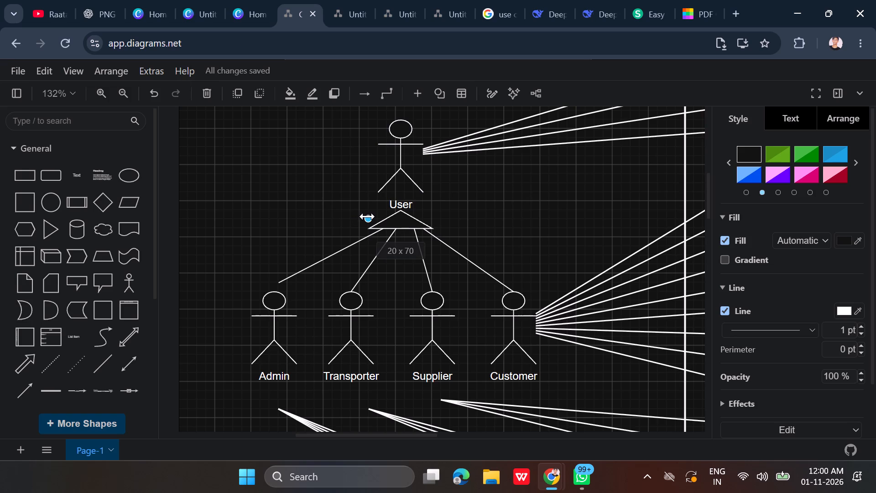
drag(367, 216, 370, 216)
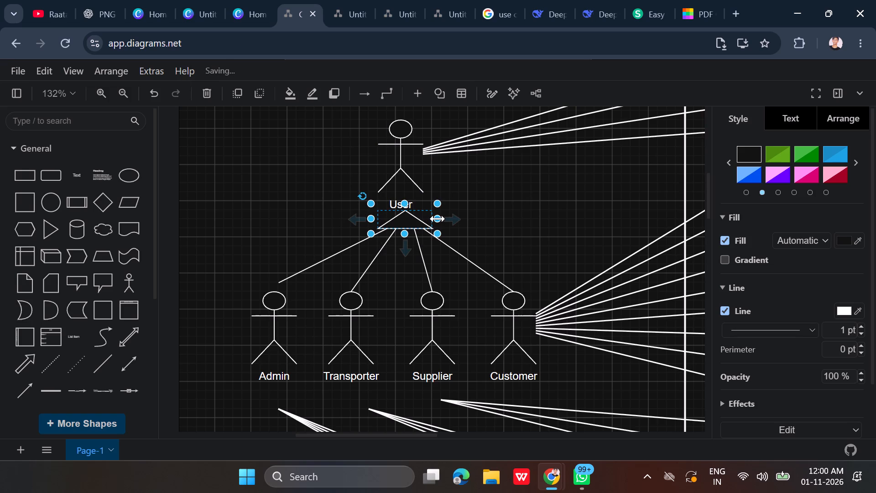
click(438, 219)
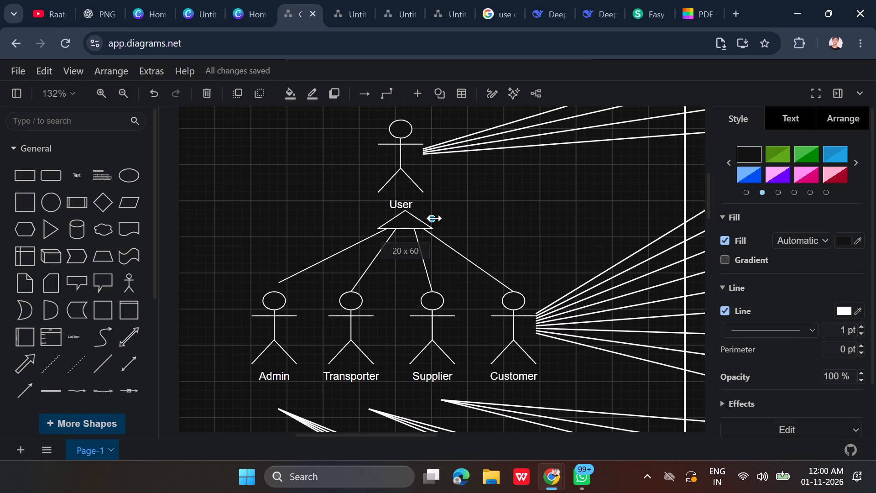
click(308, 192)
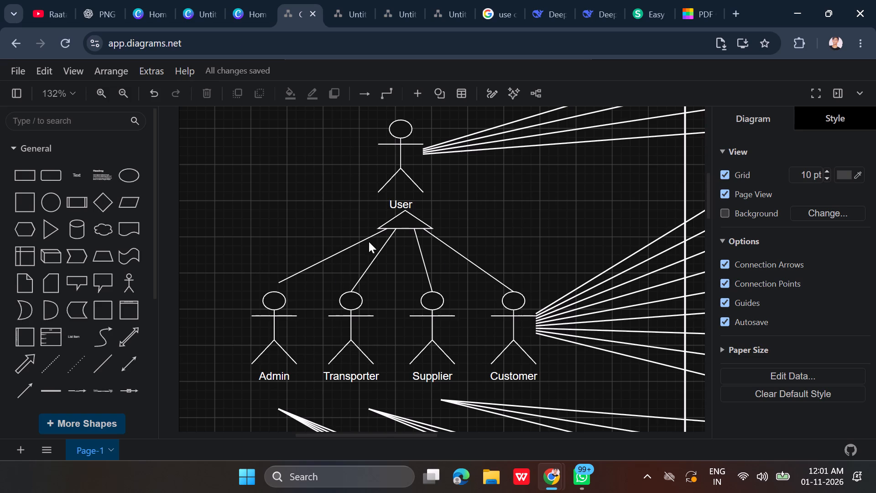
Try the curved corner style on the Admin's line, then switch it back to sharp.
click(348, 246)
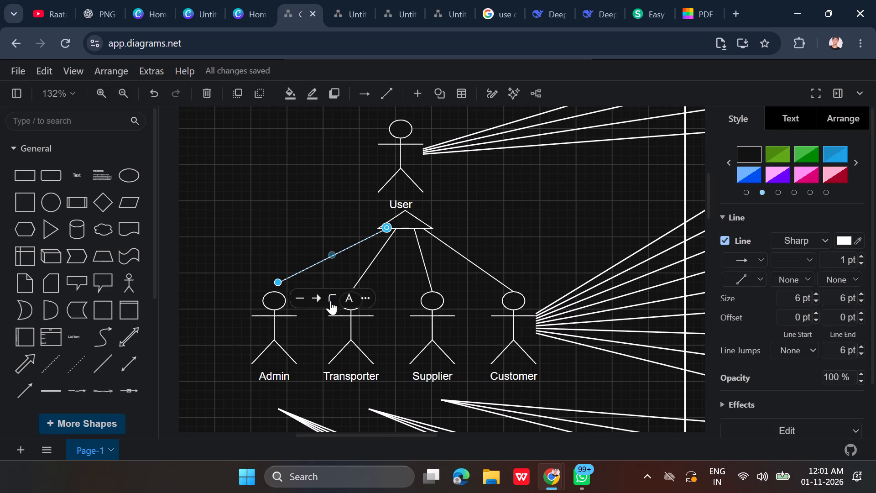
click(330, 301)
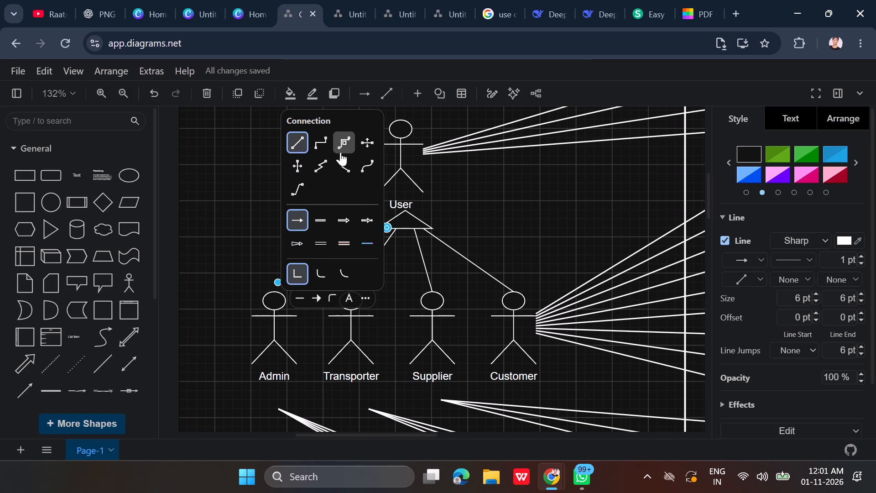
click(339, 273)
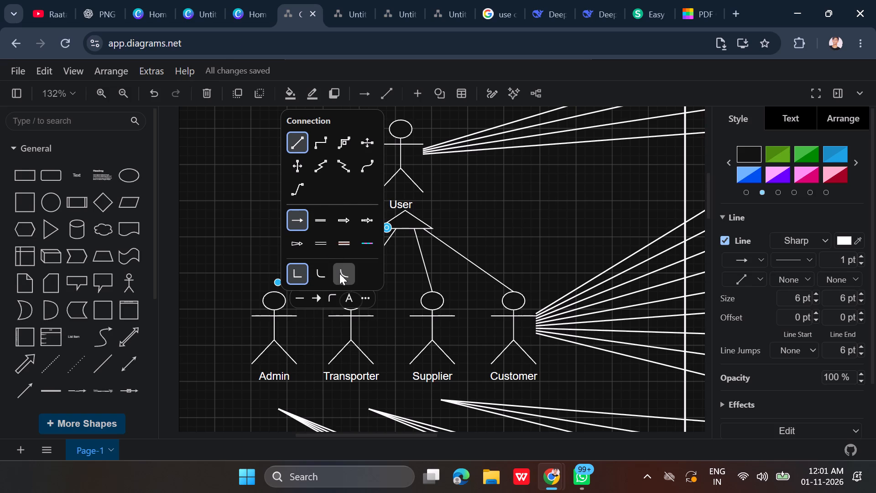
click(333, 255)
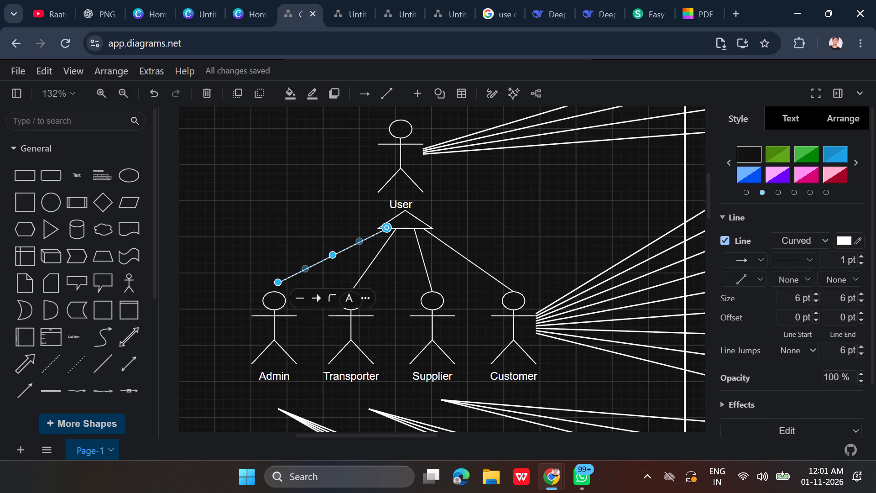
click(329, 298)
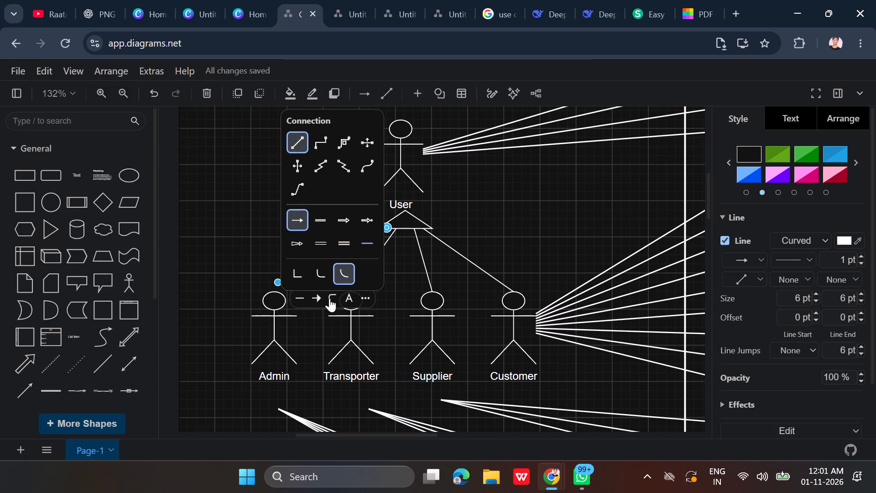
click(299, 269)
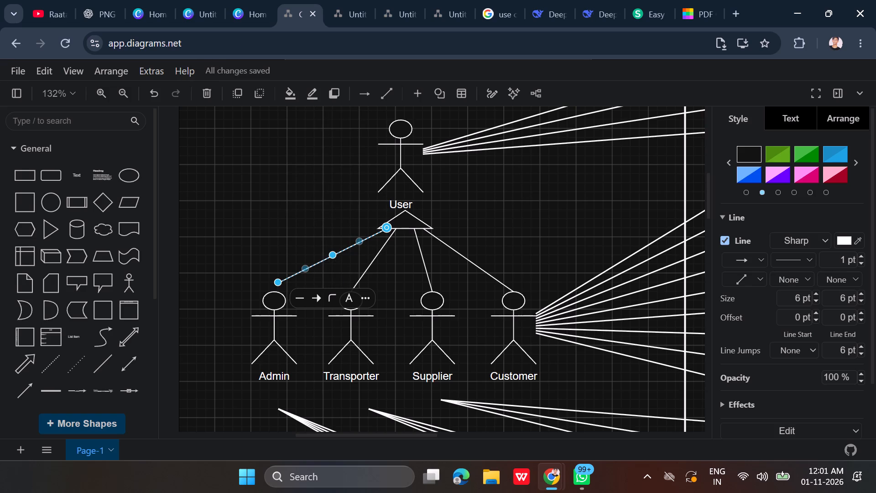
Bend the Admin's line into a right angle with its corner at 110, 260, above Admin and level with the triangle.
drag(331, 255, 307, 240)
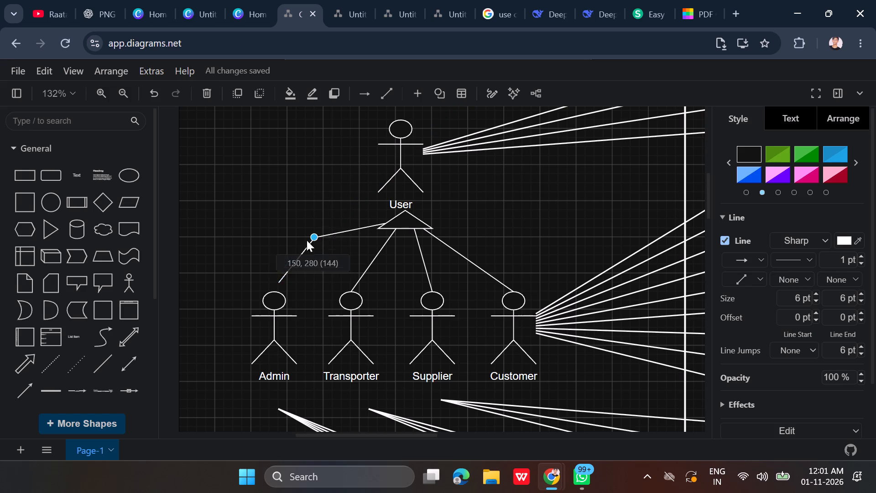
drag(307, 240, 280, 231)
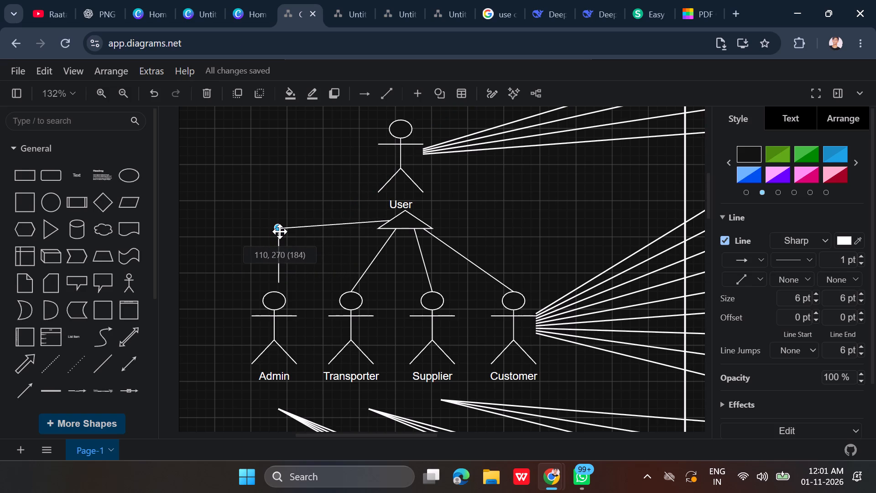
drag(280, 231, 277, 220)
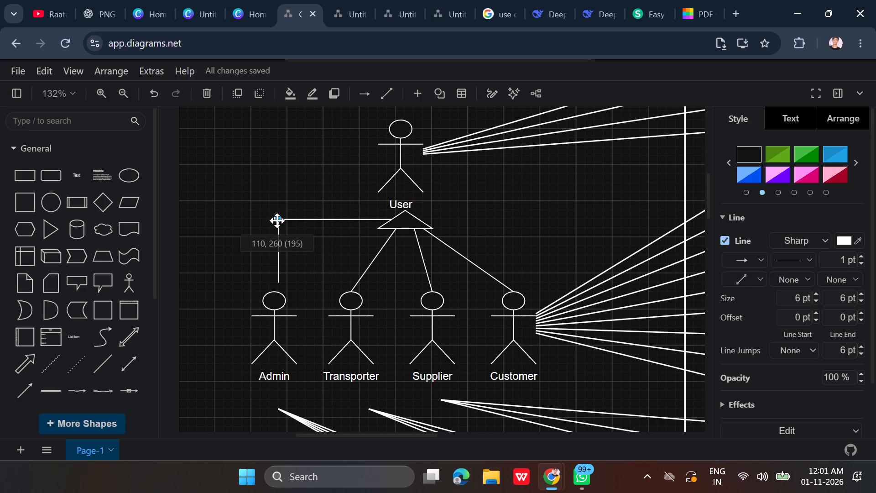
drag(277, 220, 276, 221)
click(314, 249)
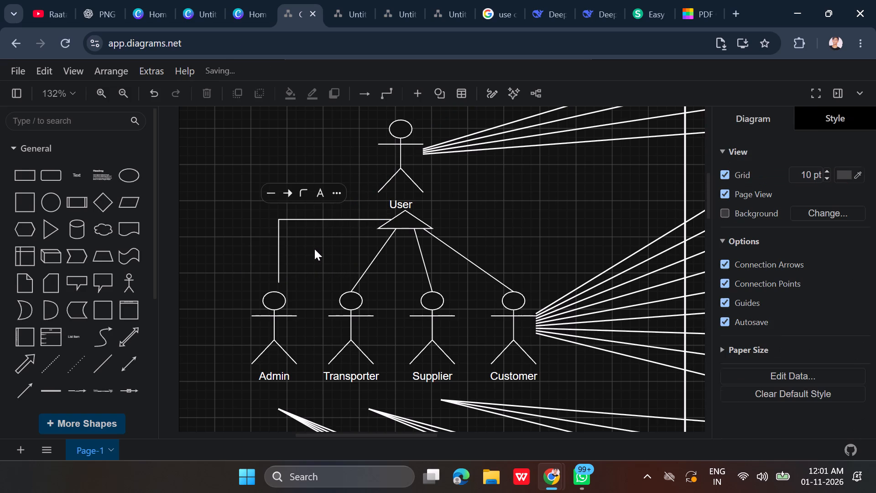
Bend the Transporter's line into a sharp right angle, cornering directly below its upper end and level with the top of Transporter's head.
click(371, 257)
click(373, 257)
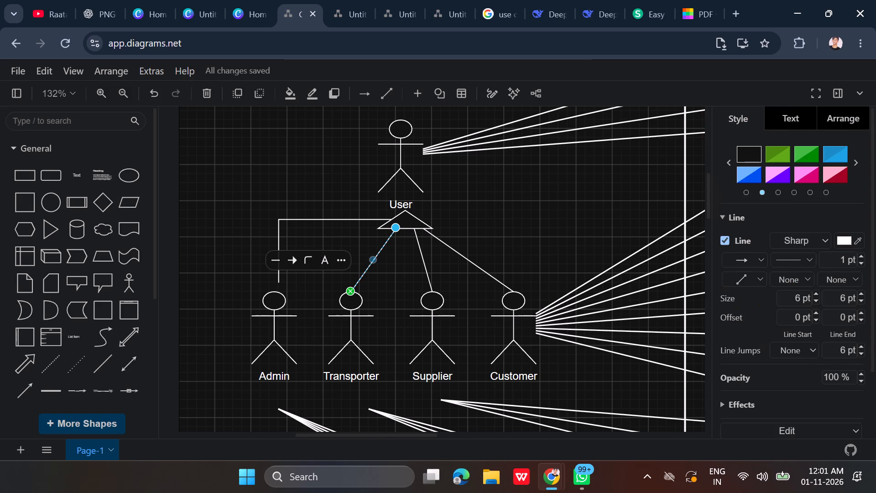
click(312, 255)
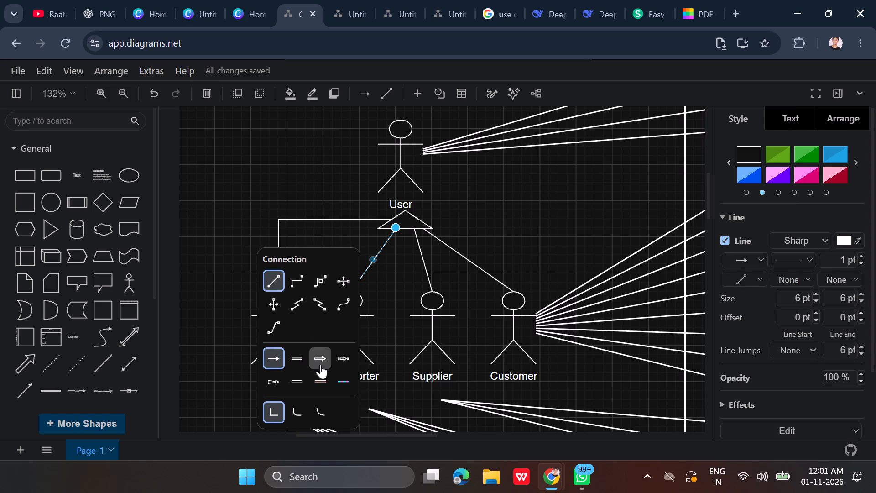
click(276, 408)
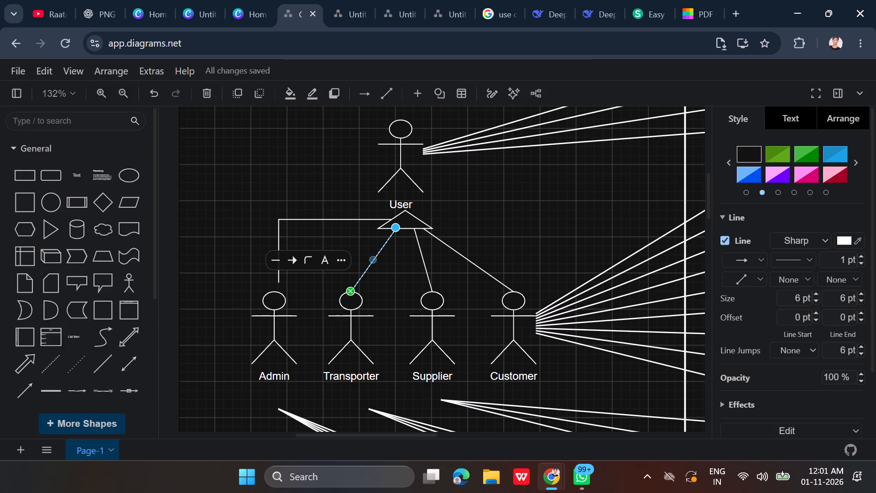
drag(376, 259, 397, 277)
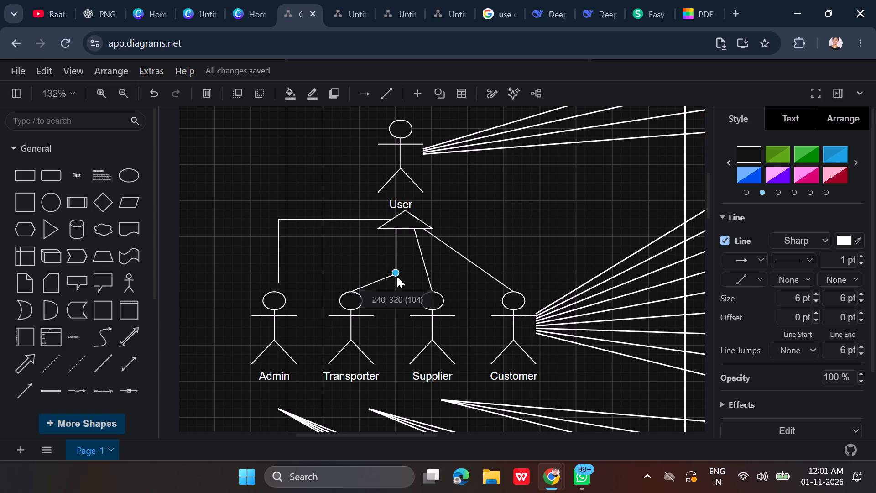
drag(397, 277, 395, 293)
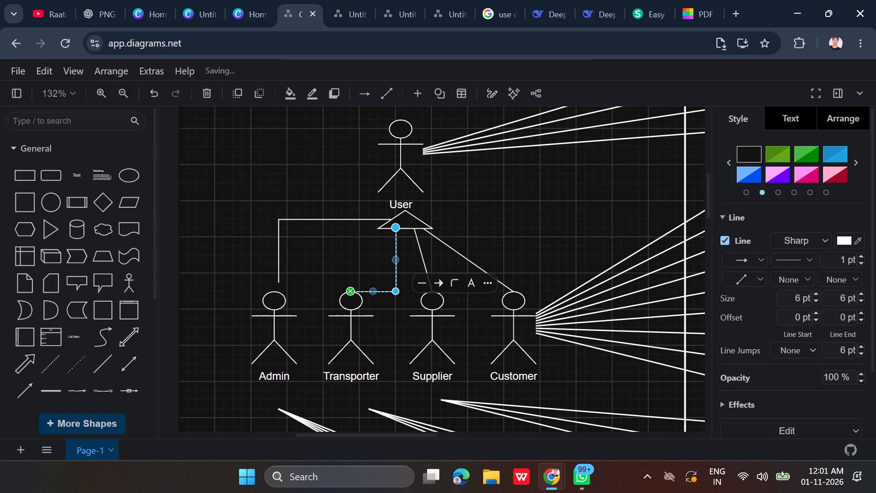
click(395, 293)
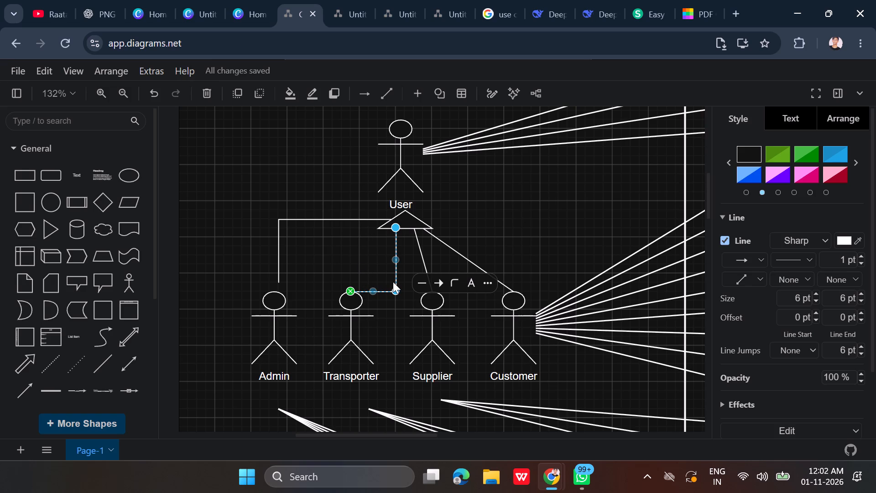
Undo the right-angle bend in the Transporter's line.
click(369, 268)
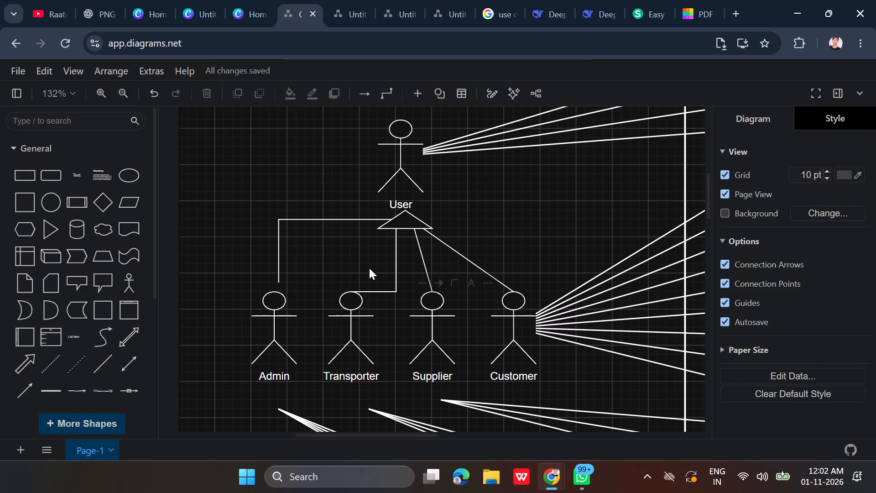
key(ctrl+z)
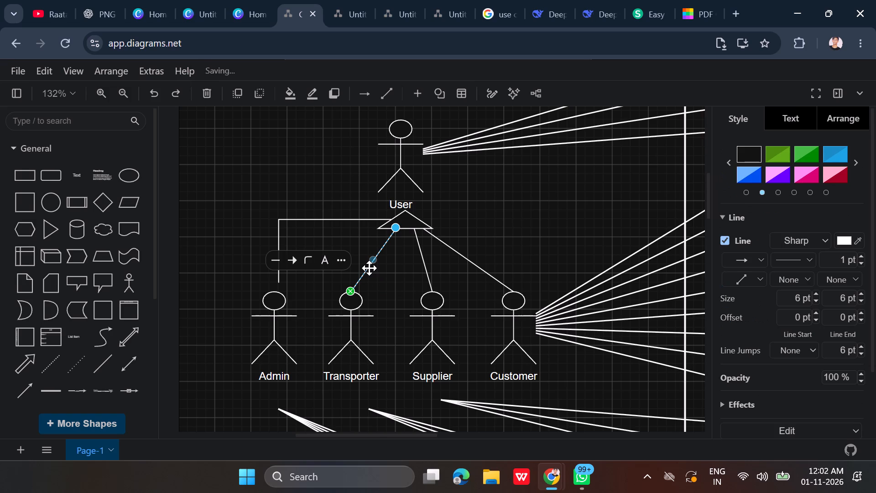
Detach the Transporter's line from the triangle and make it vertical, its upper end directly above Transporter on the Admin's horizontal segment.
click(395, 228)
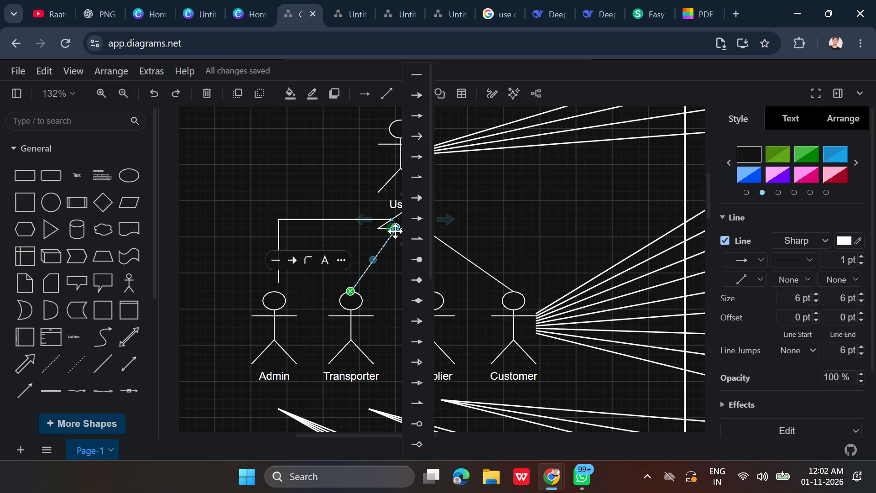
click(361, 230)
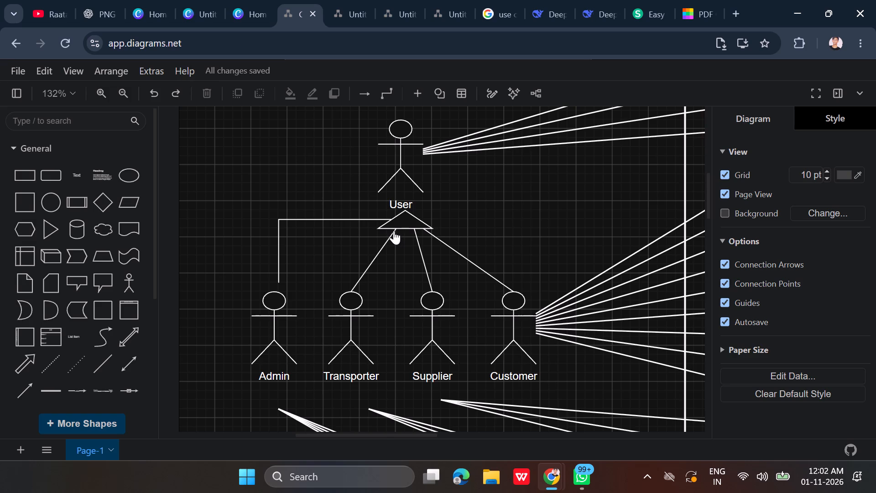
click(394, 231)
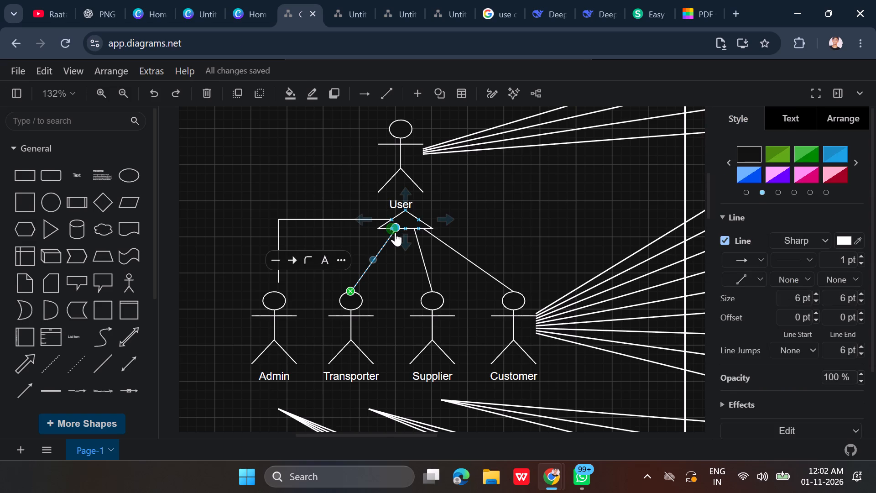
drag(397, 229, 372, 224)
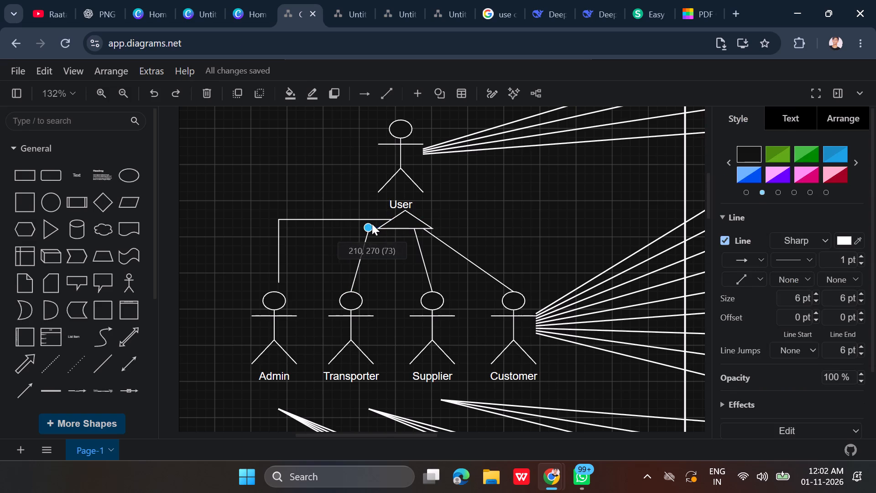
drag(372, 224, 352, 223)
click(336, 187)
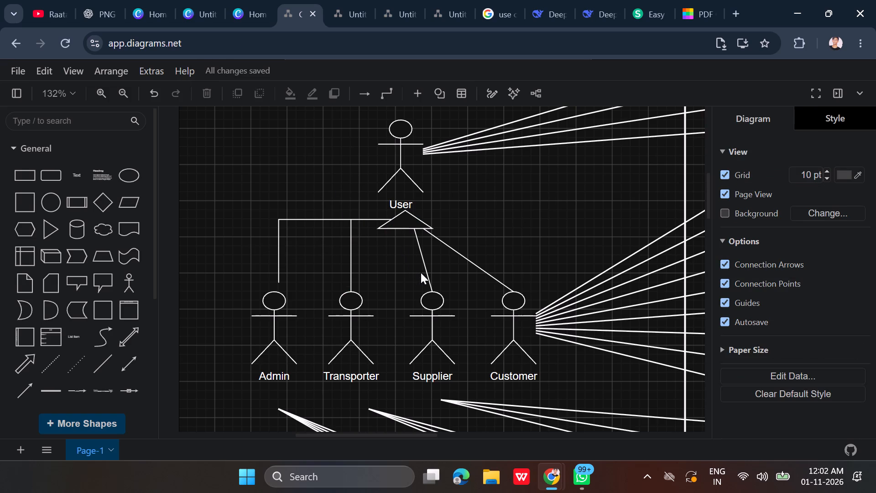
Bend the Customer's line into a right angle with its corner directly above Customer, level with the triangle's base.
click(468, 260)
drag(468, 260, 495, 236)
drag(496, 236, 511, 231)
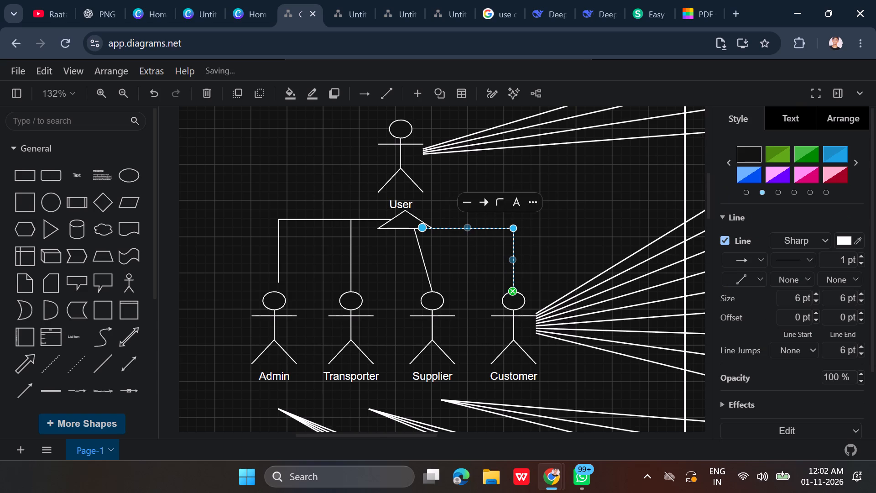
click(557, 233)
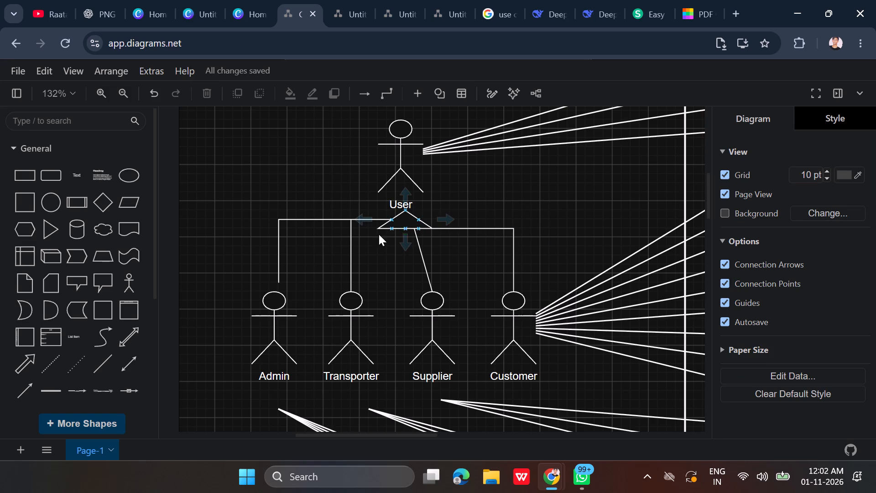
Lower the Admin's line corner to 110, 280 and move its triangle end just below the base so the segment runs horizontally.
click(279, 218)
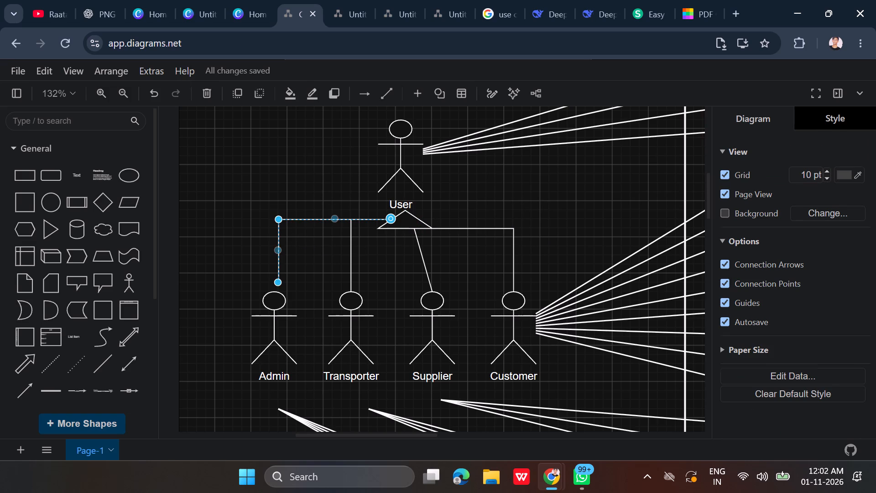
drag(279, 218, 283, 241)
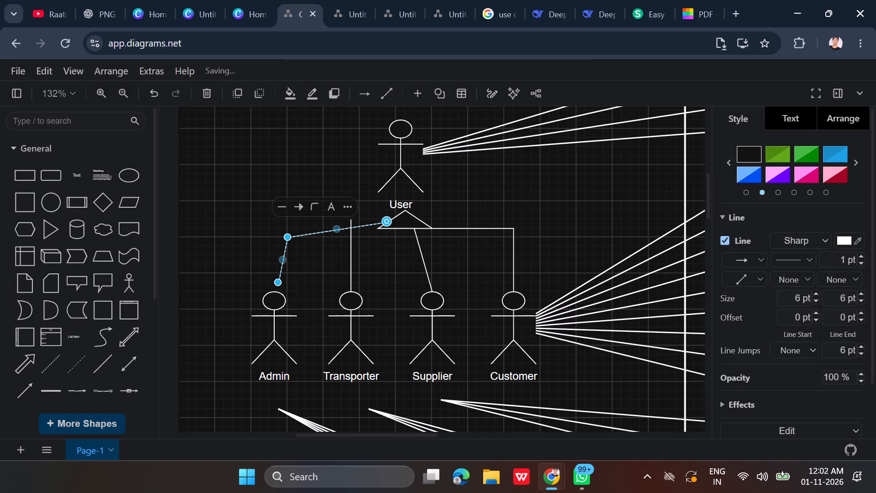
drag(286, 237, 282, 239)
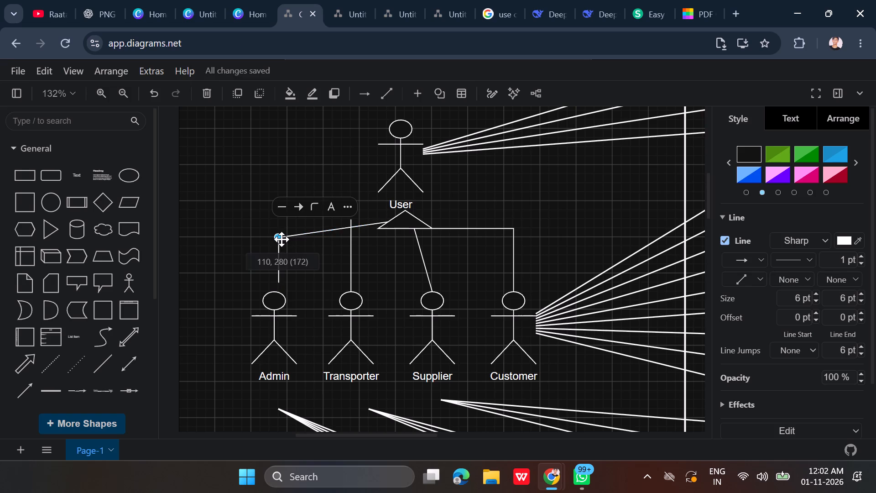
drag(282, 239, 282, 239)
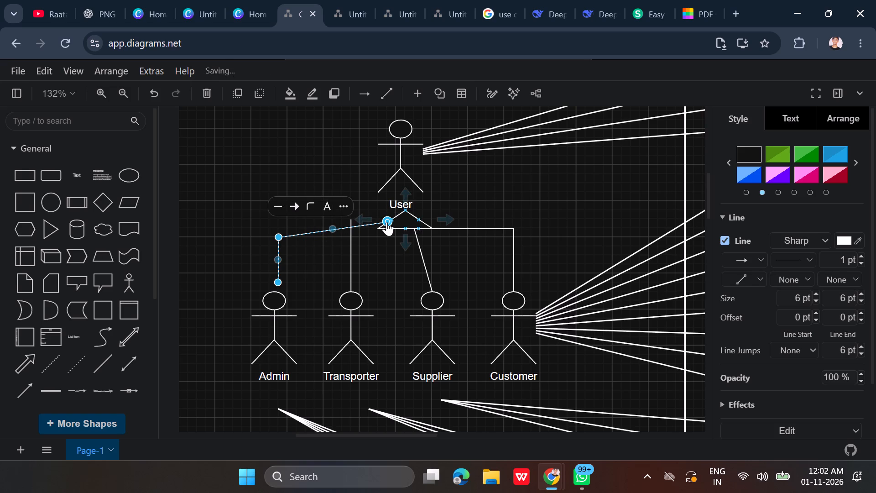
drag(386, 222, 387, 239)
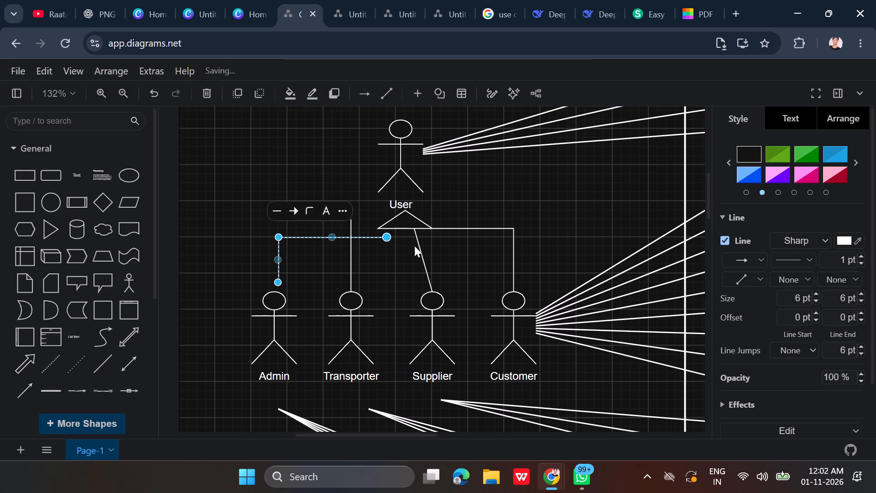
Lower the upper end of the Transporter's vertical line onto the Admin's horizontal segment.
click(352, 223)
drag(350, 215, 351, 238)
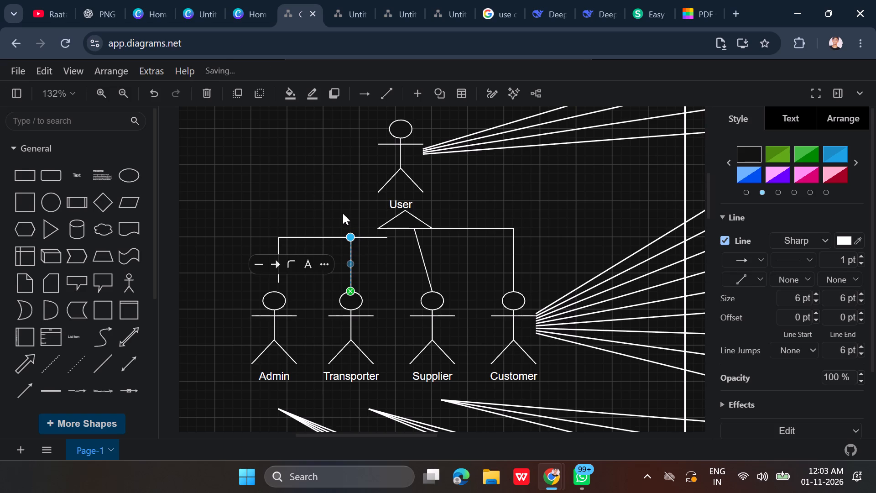
click(343, 213)
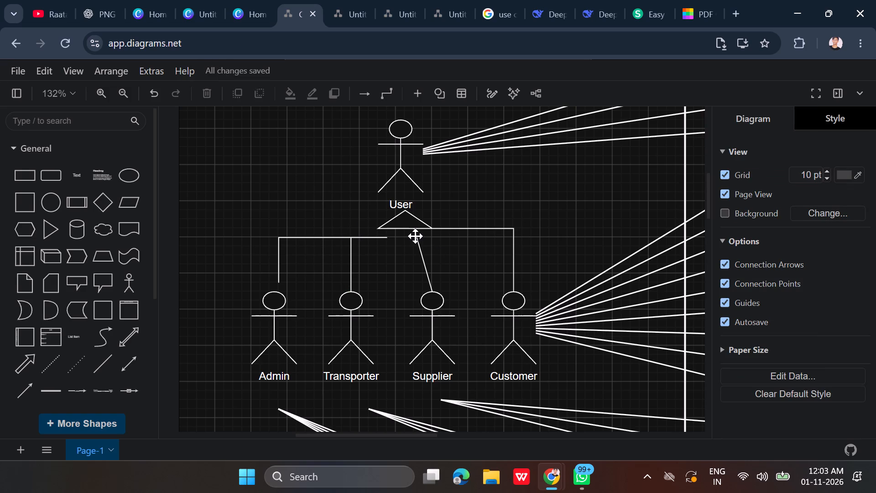
Add a bend to the Customer's horizontal segment at 310, 280 and lower the corner above Customer to 370, 280.
click(461, 228)
click(461, 228)
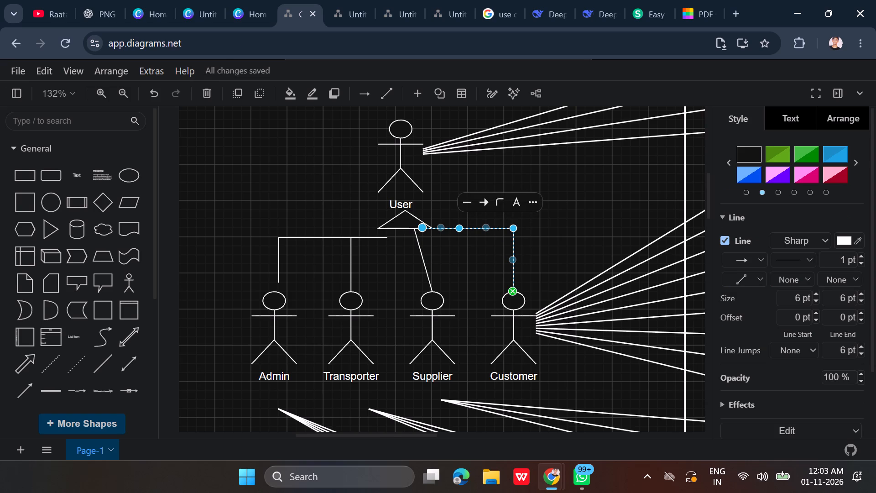
drag(512, 229, 510, 239)
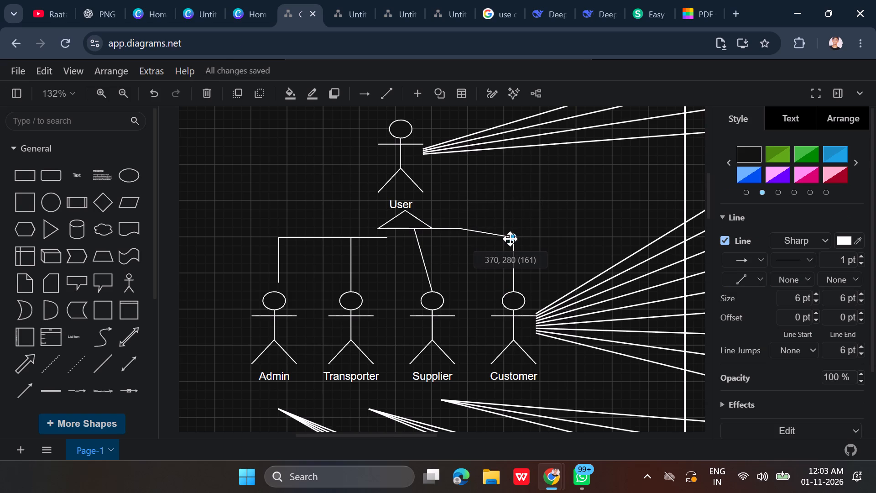
drag(510, 239, 510, 241)
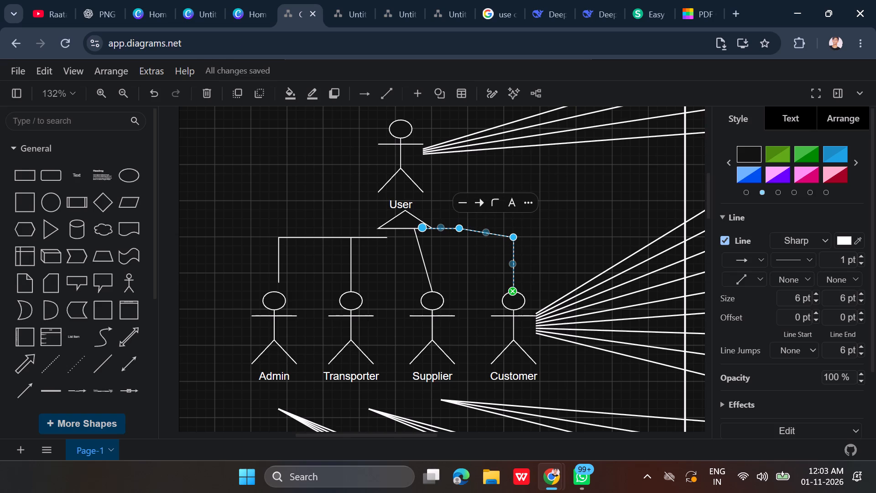
drag(459, 227, 459, 234)
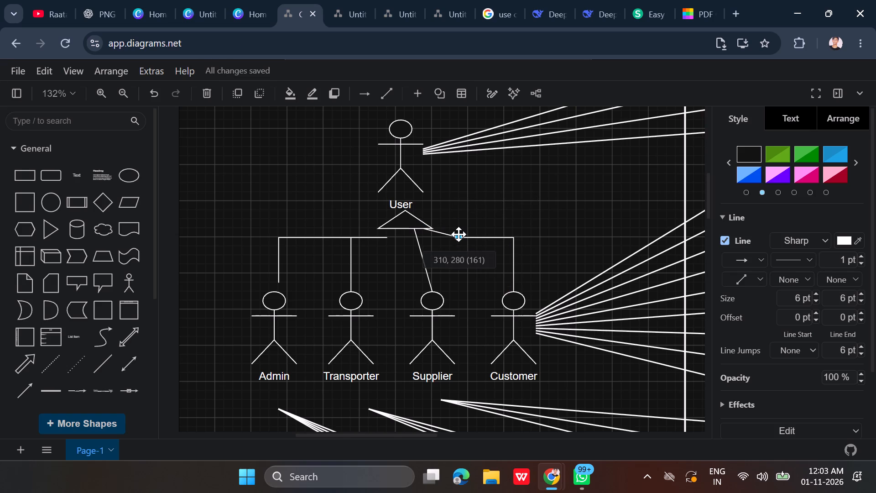
drag(459, 234, 459, 235)
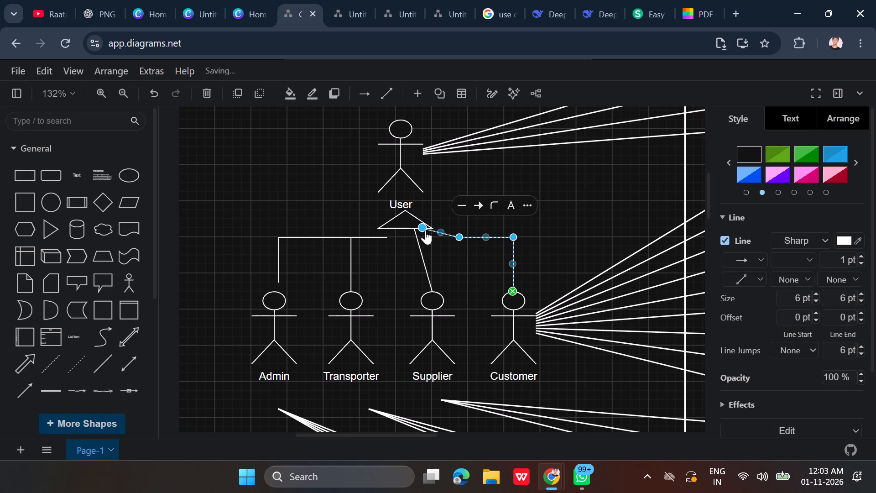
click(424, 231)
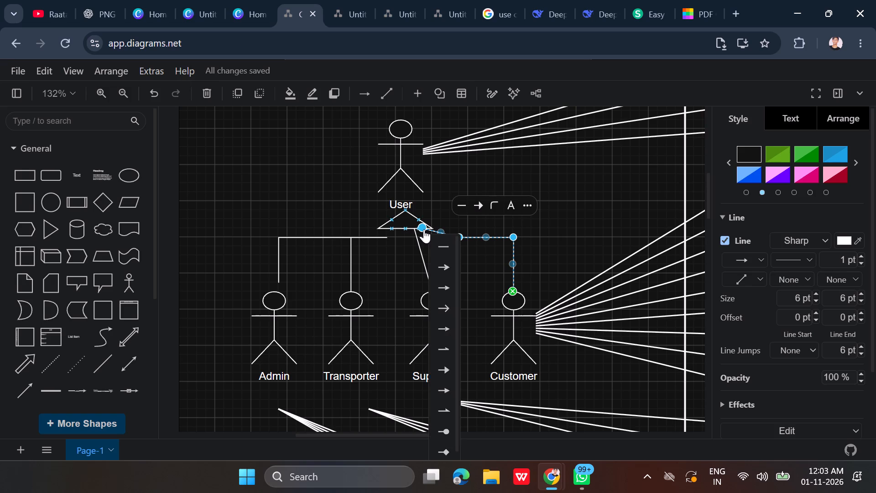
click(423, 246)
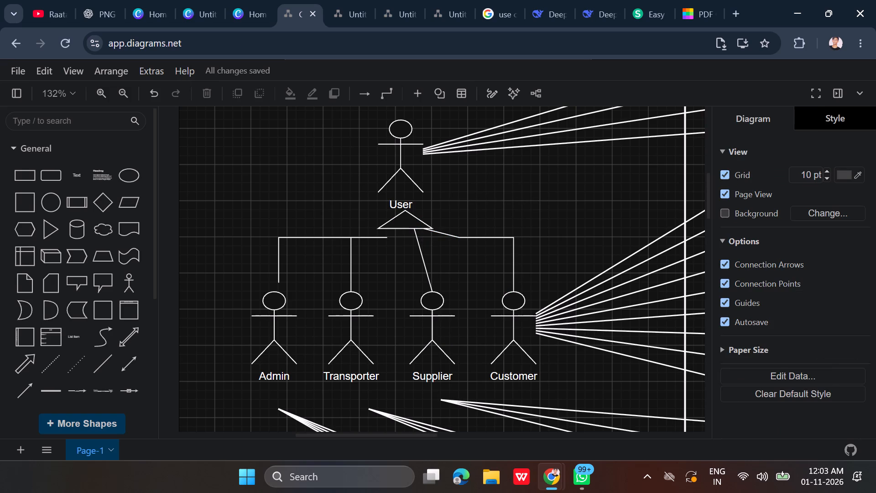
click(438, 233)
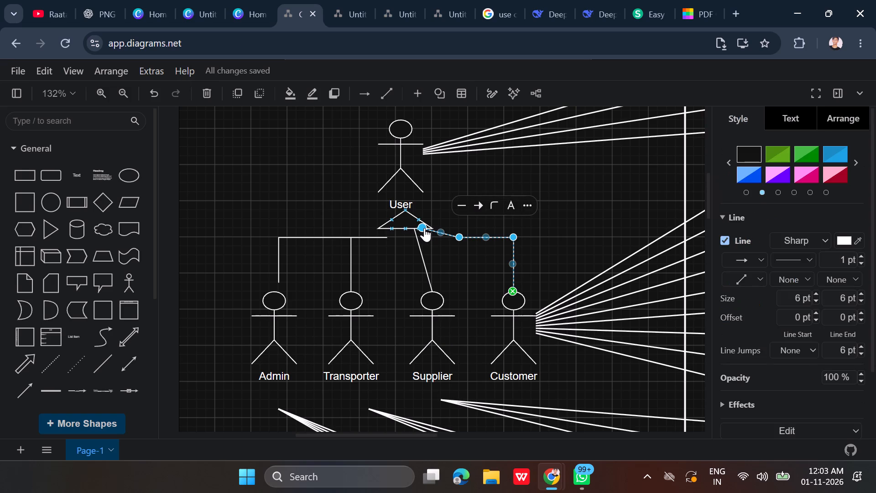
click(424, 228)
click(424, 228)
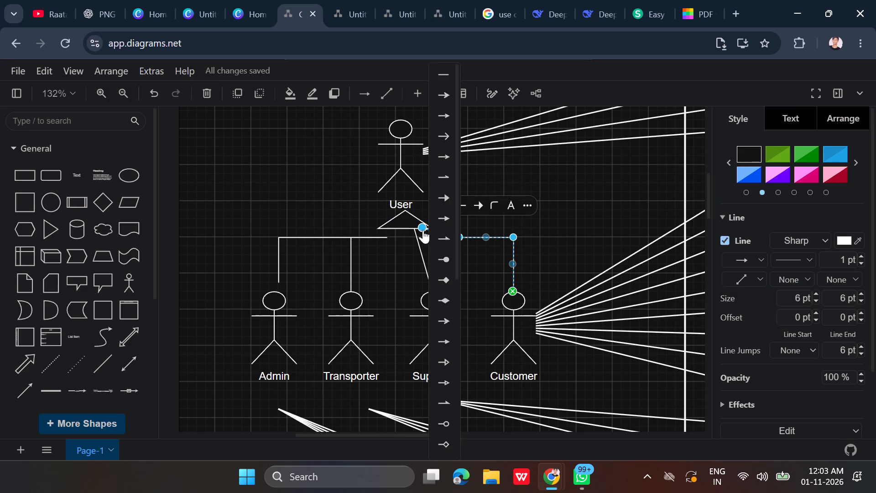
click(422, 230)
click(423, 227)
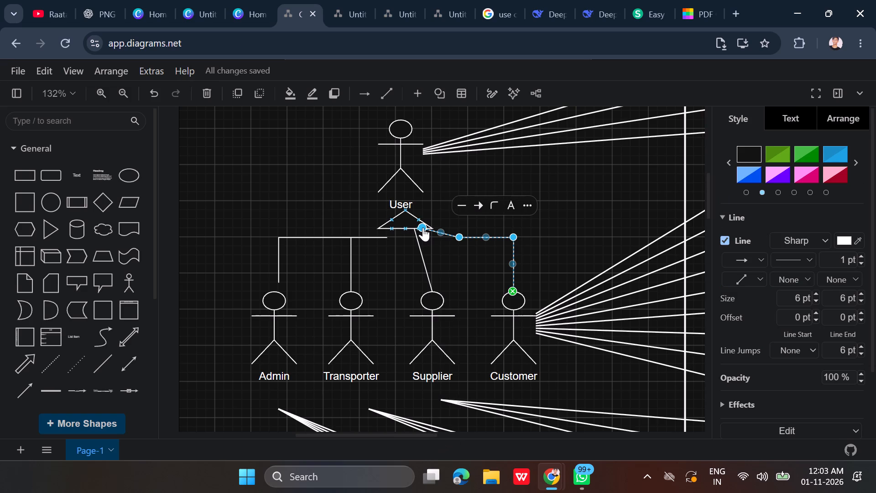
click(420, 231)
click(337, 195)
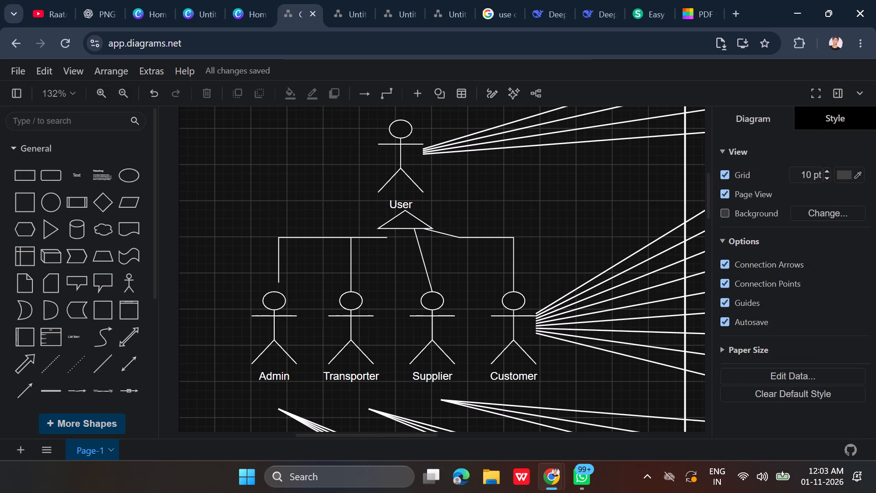
Add another bend to the Customer's line just outside the triangle's base corner, level with its horizontal segment.
click(445, 235)
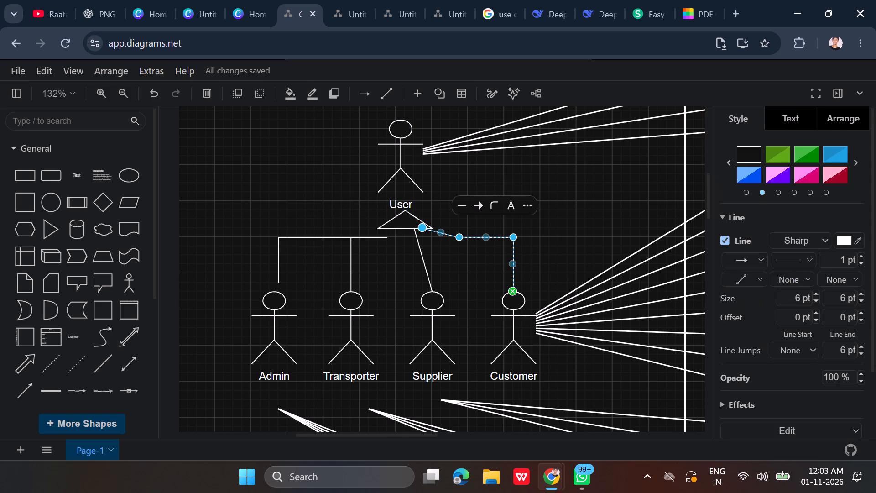
drag(442, 232, 441, 237)
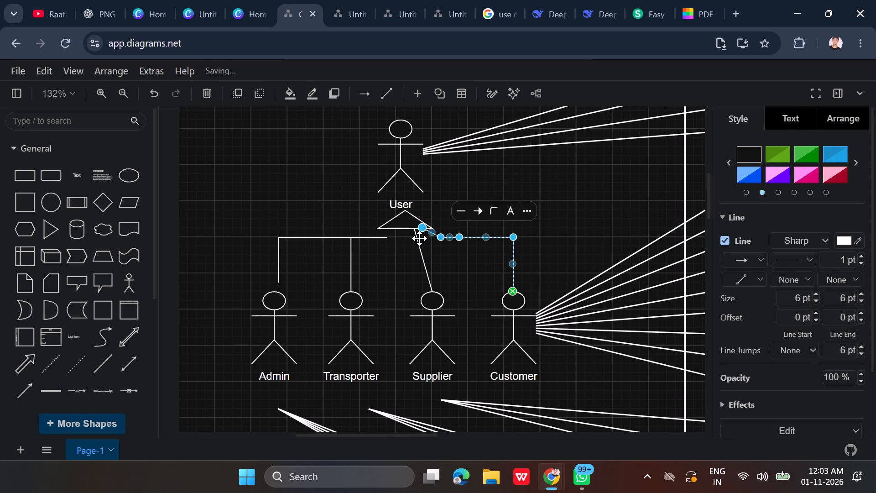
Detach the Supplier's line from the triangle and make it vertical, its upper end above Supplier, level with the horizontal segments.
click(419, 243)
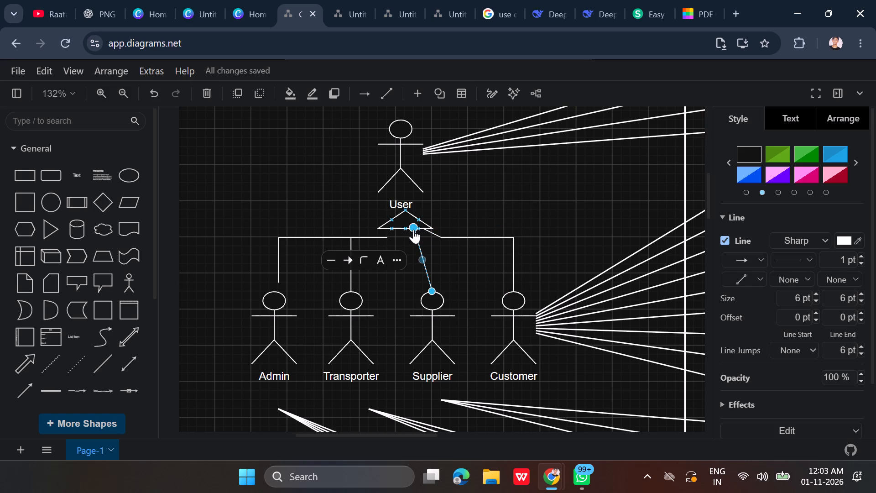
drag(414, 232, 422, 233)
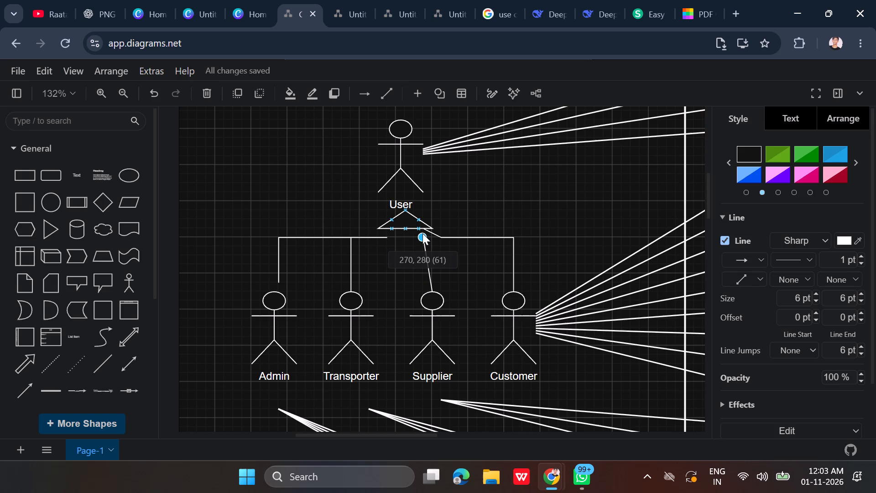
drag(422, 233, 430, 234)
click(446, 220)
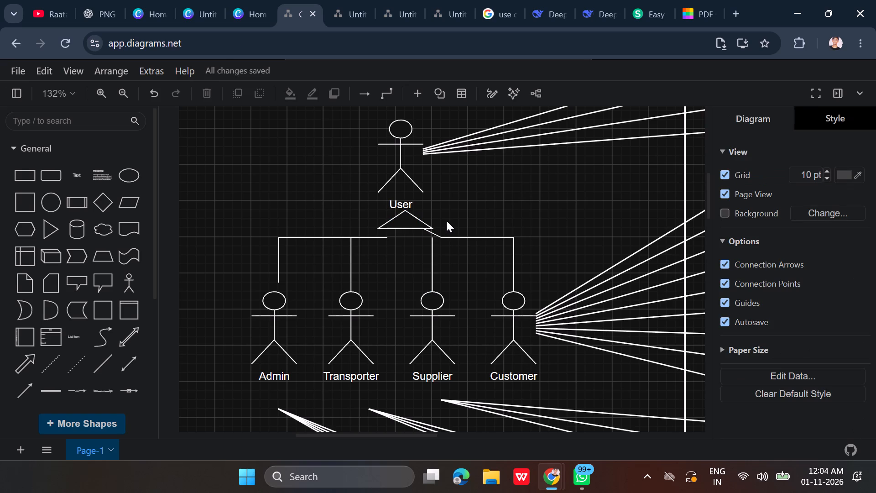
Detach the Customer's line from the triangle and extend its horizontal segment to meet the end of the Admin's horizontal segment.
click(429, 231)
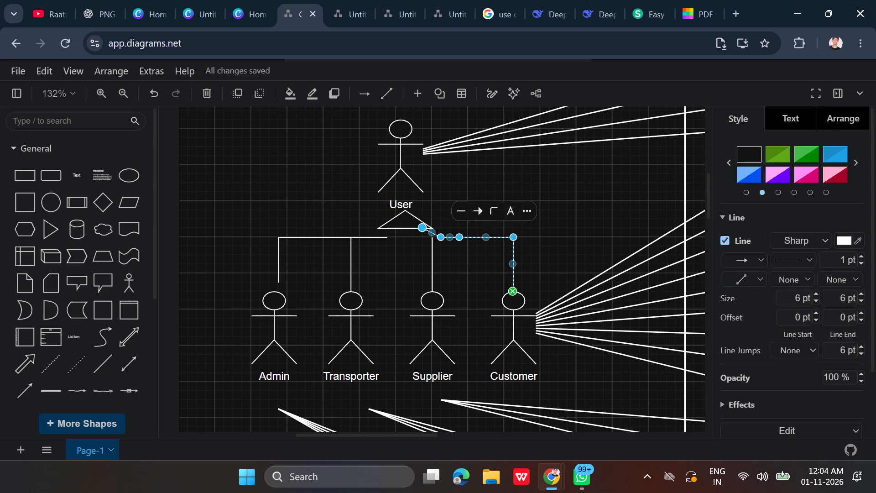
drag(418, 223, 417, 226)
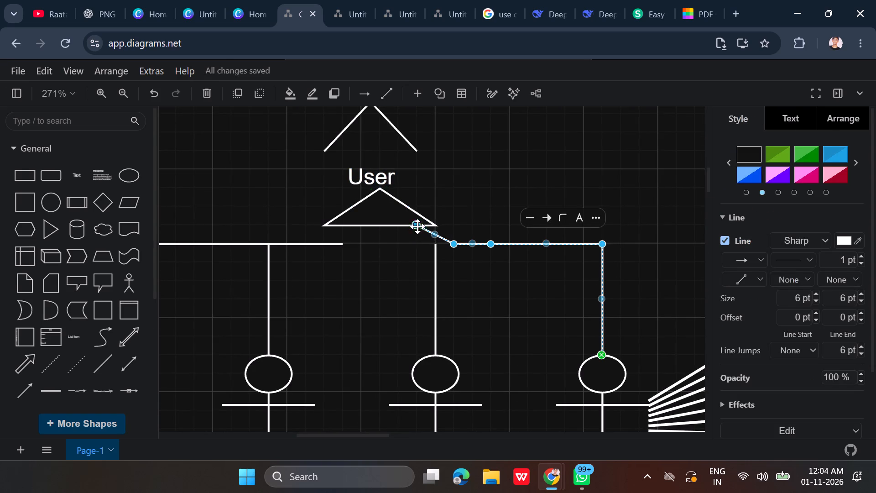
drag(417, 226, 345, 249)
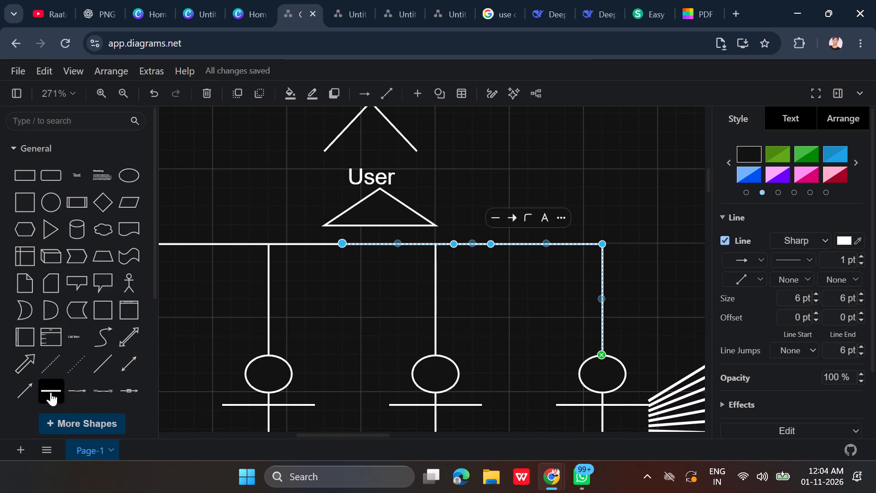
Add a short vertical line from the shared horizontal line at 250, 280 up to the midpoint of the triangle's base.
click(100, 361)
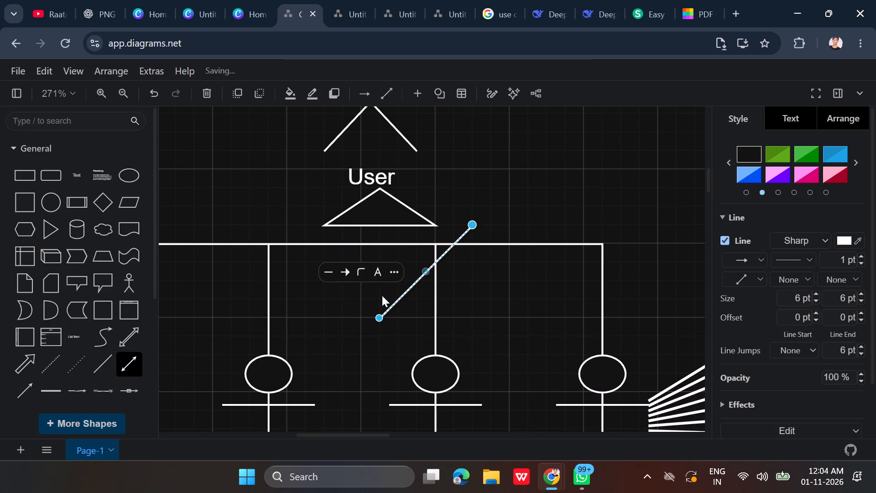
drag(381, 319, 379, 244)
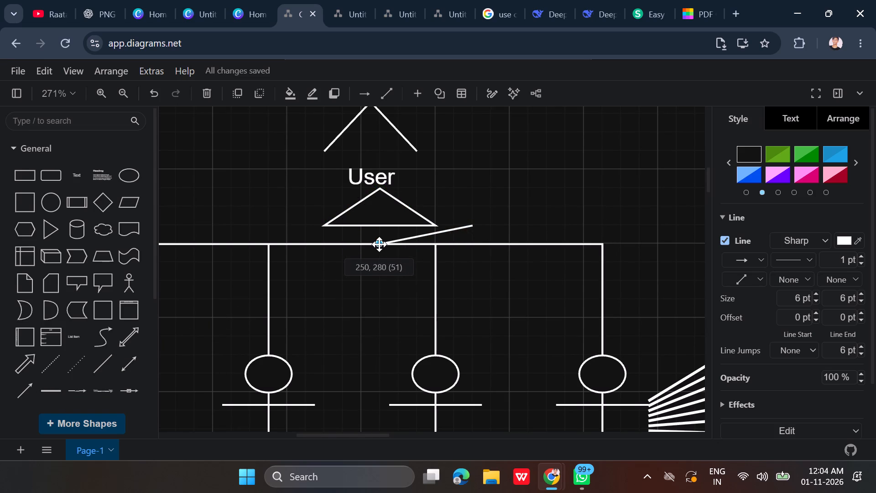
drag(379, 244, 375, 247)
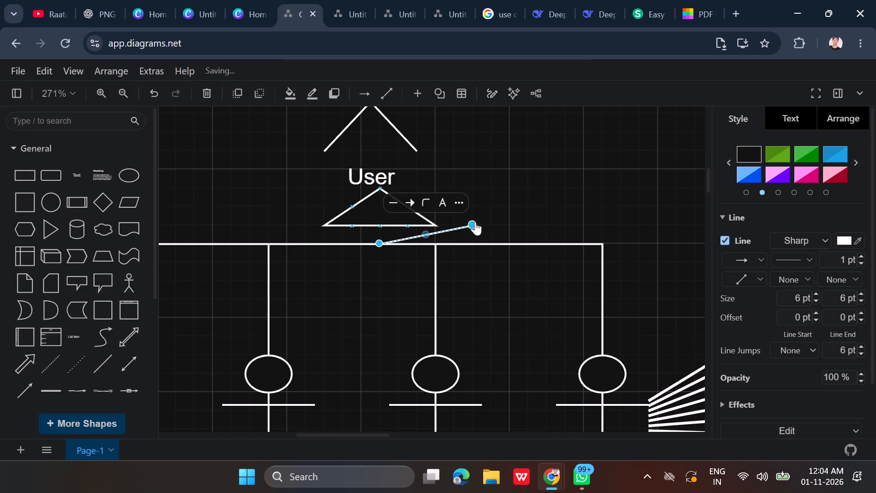
drag(475, 221, 383, 234)
click(388, 325)
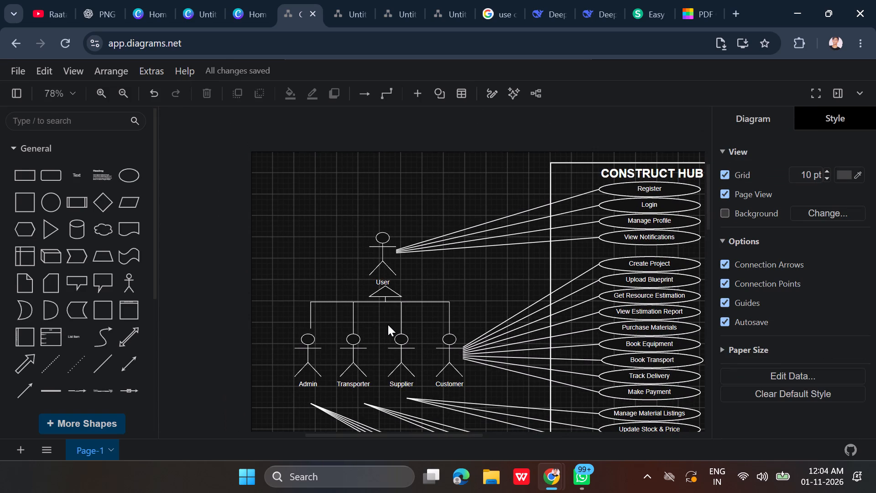
Try to narrow the generalization triangle below User by moving its side edge slightly inward.
click(386, 293)
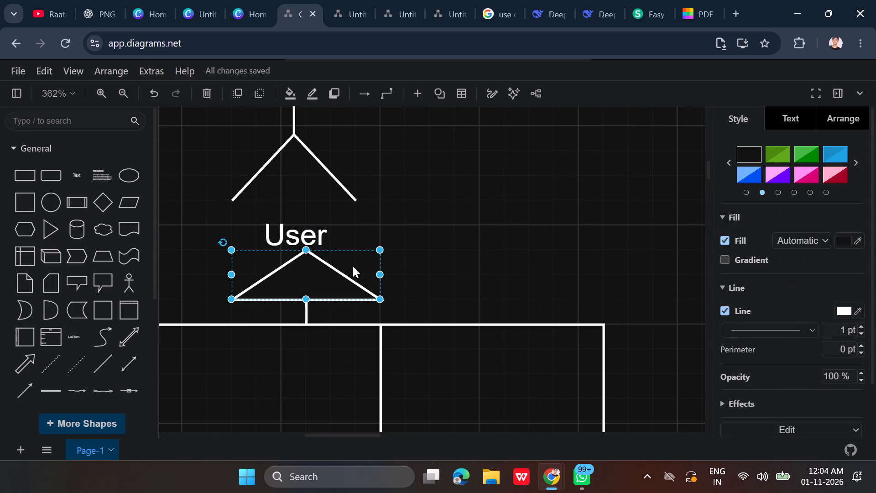
drag(381, 272, 378, 272)
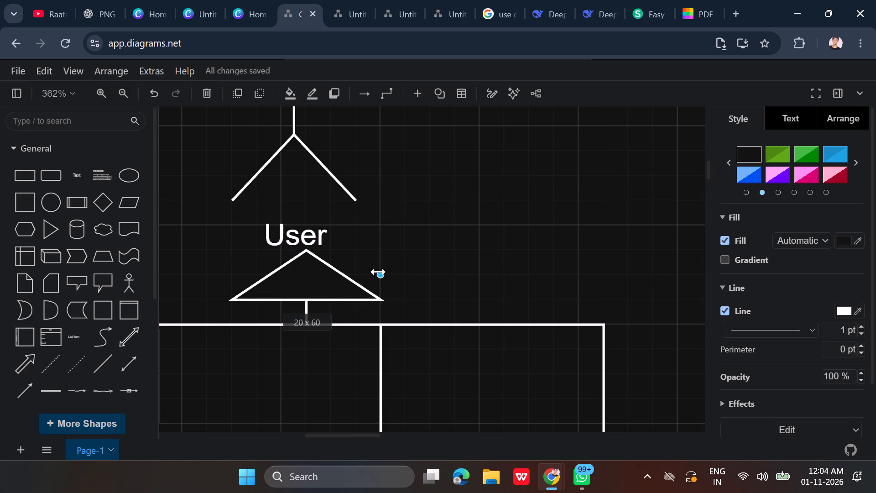
drag(378, 272, 376, 274)
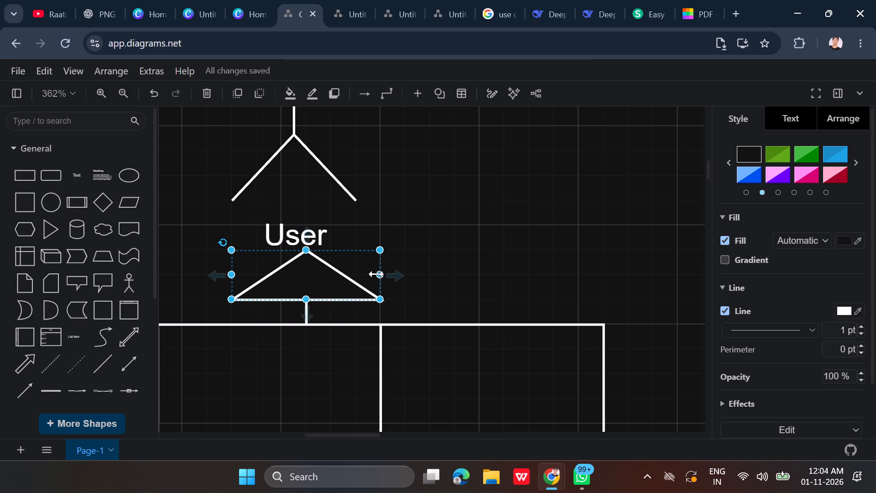
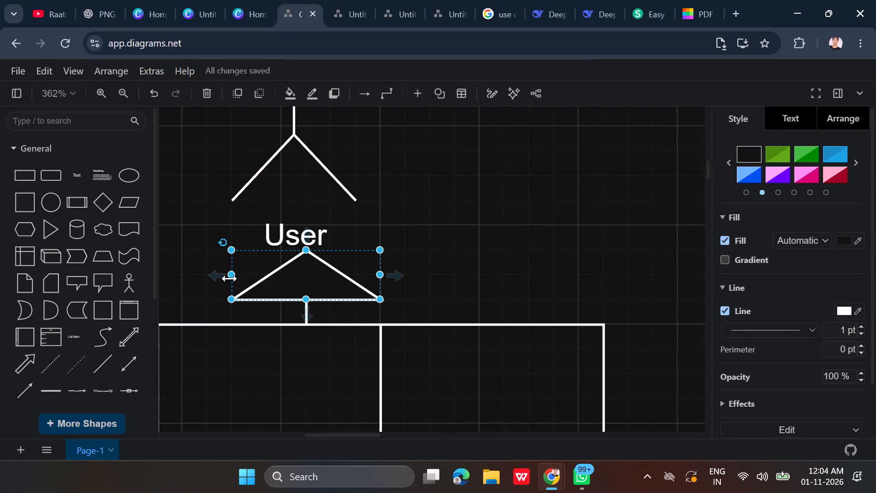
Narrow the generalization triangle below User from both sides to a width of 20, centred over the vertical stem beneath it.
drag(232, 271, 245, 270)
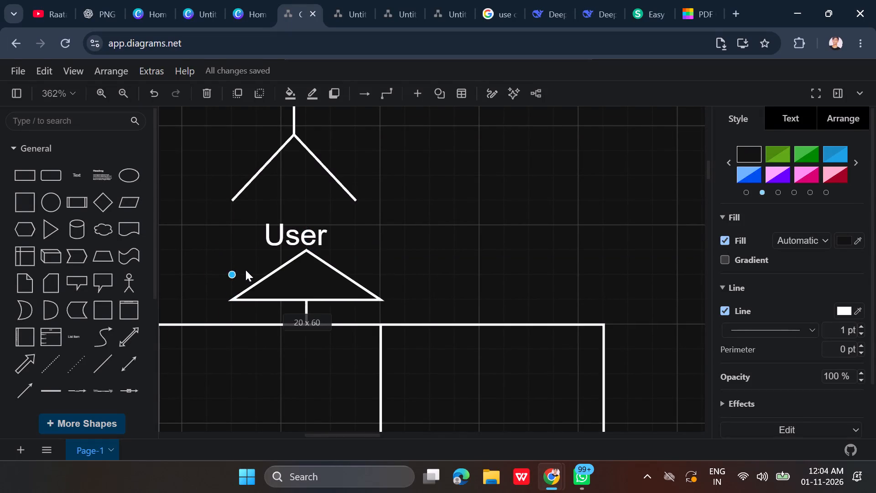
drag(245, 270, 270, 272)
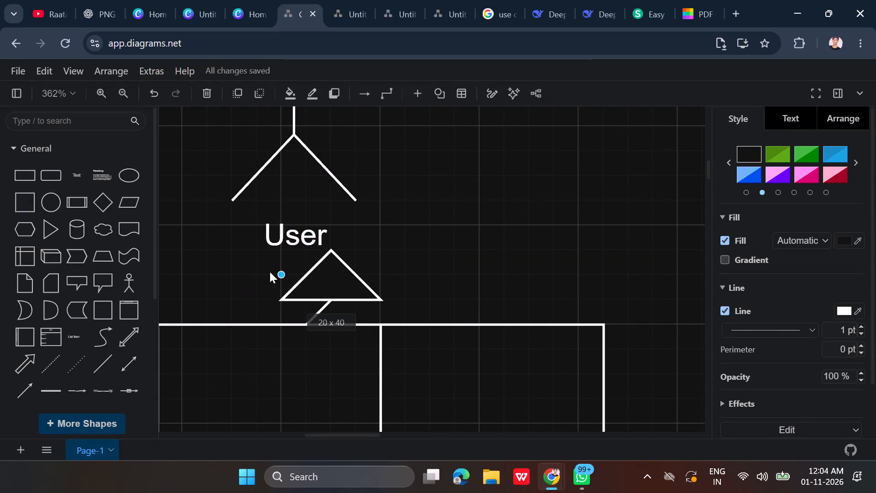
drag(270, 272, 271, 272)
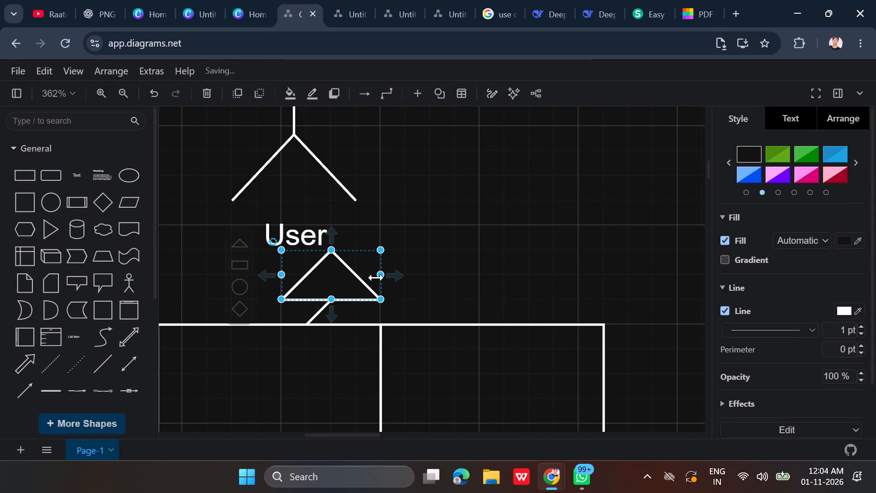
click(379, 274)
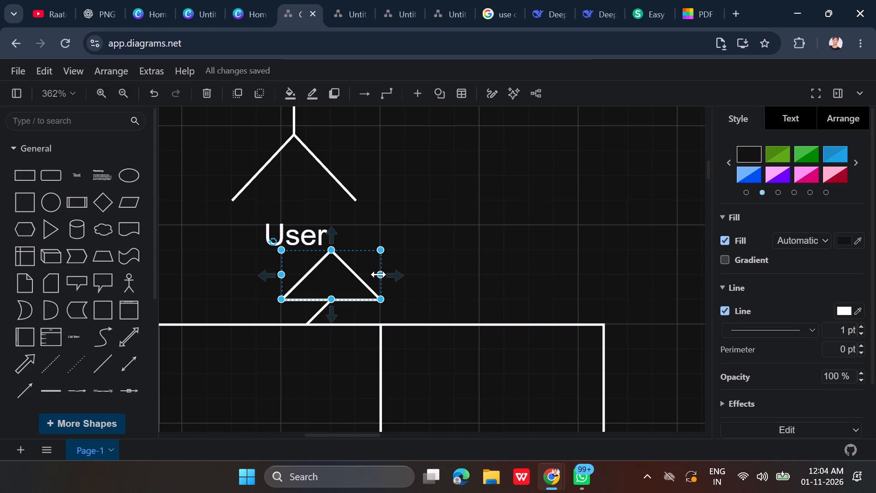
drag(379, 274, 346, 281)
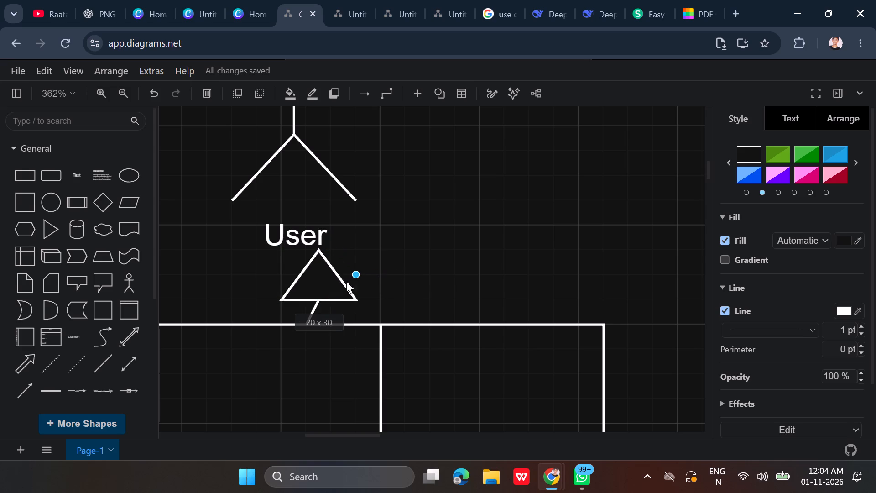
drag(346, 281, 328, 282)
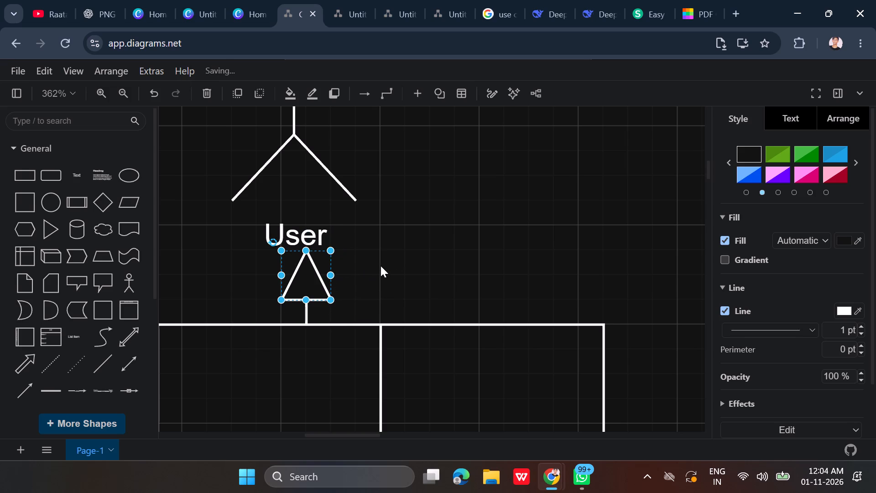
click(381, 266)
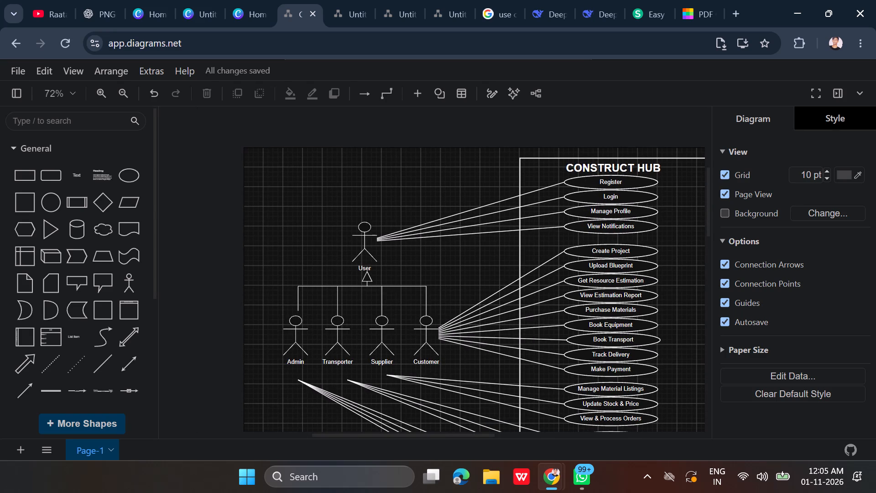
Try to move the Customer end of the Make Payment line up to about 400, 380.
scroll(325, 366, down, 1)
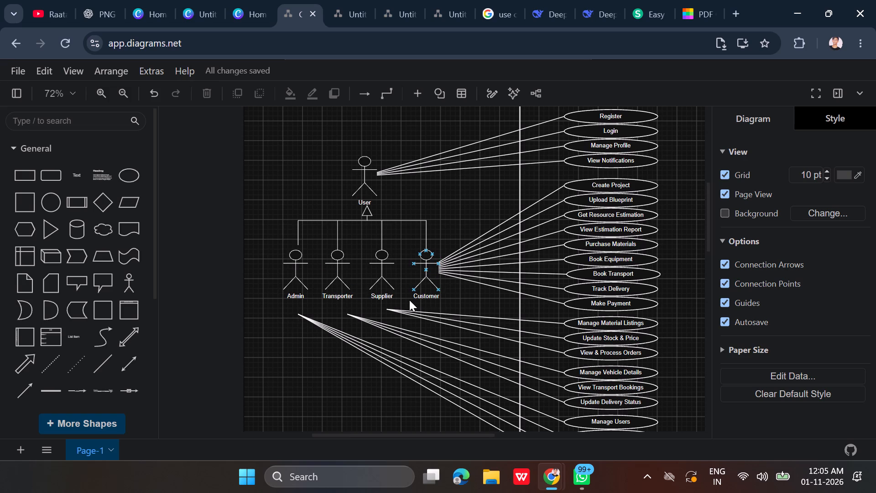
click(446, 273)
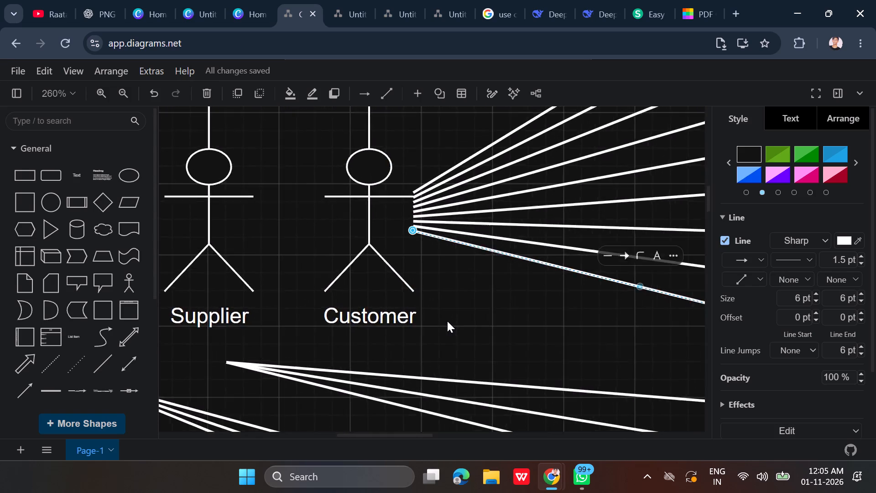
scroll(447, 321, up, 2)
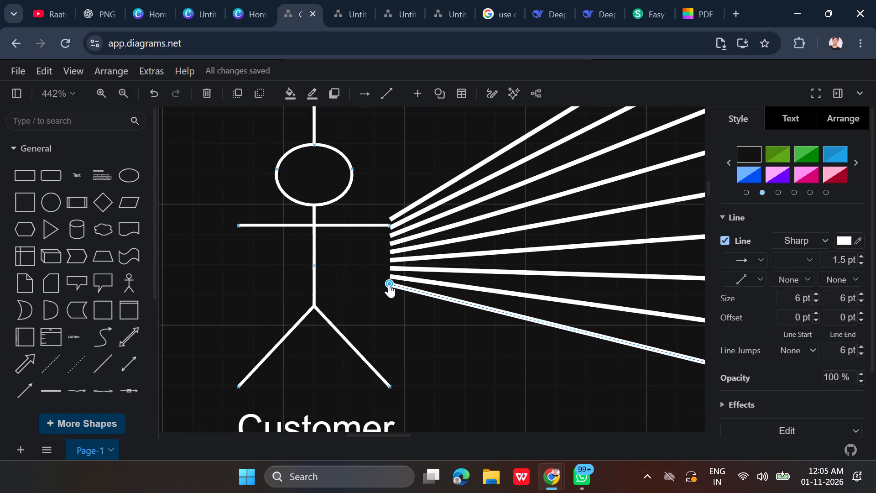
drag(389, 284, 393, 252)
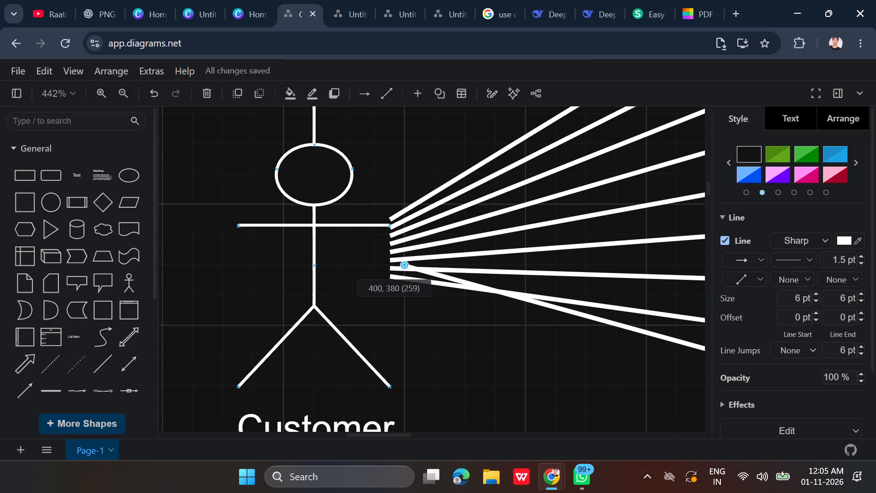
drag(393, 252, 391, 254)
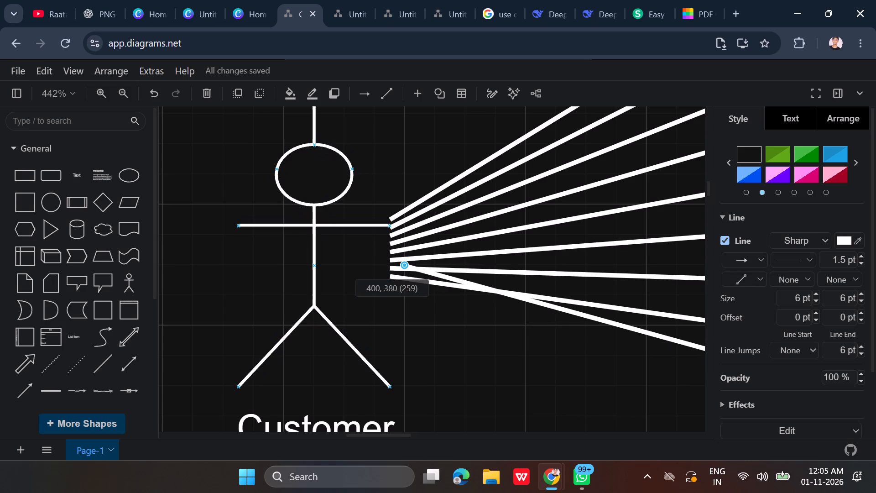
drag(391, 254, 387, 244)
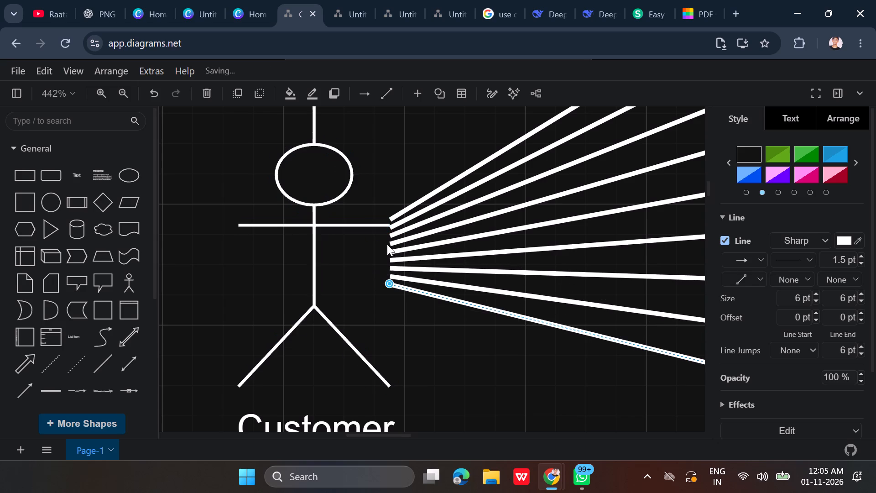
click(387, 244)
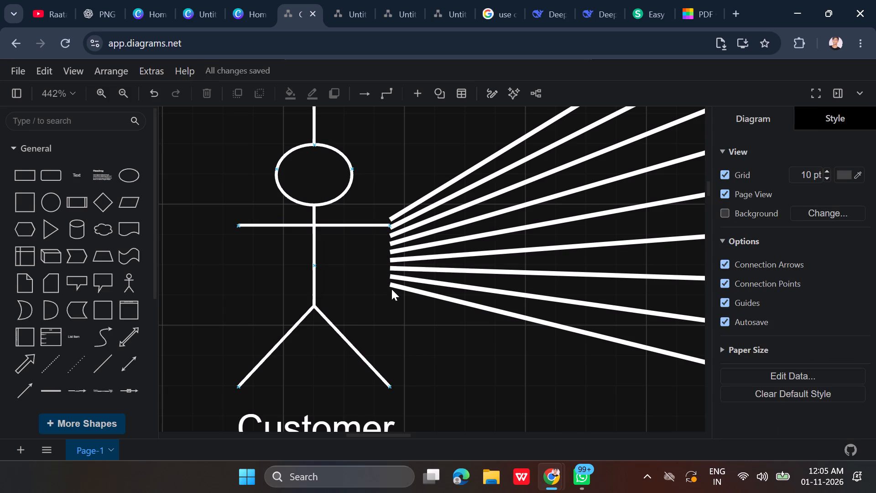
Move the Customer end of the Make Payment line to 400, 380, just beside the Customer figure.
click(393, 282)
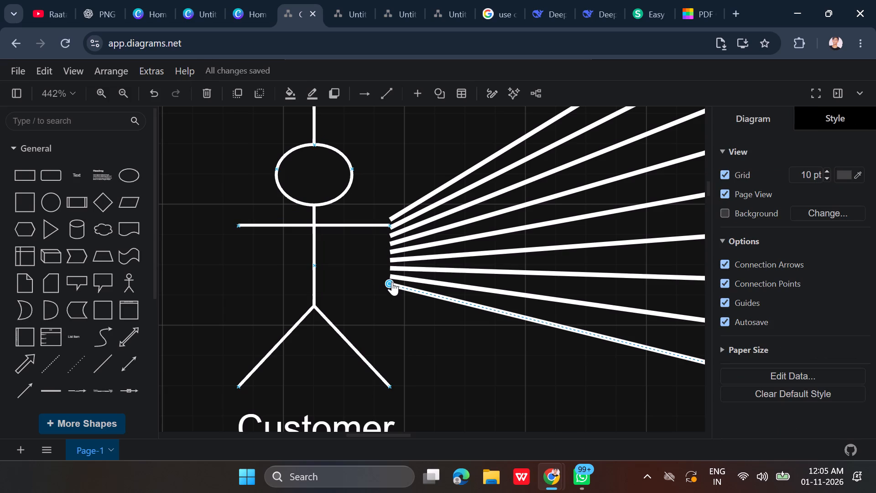
drag(387, 282, 397, 255)
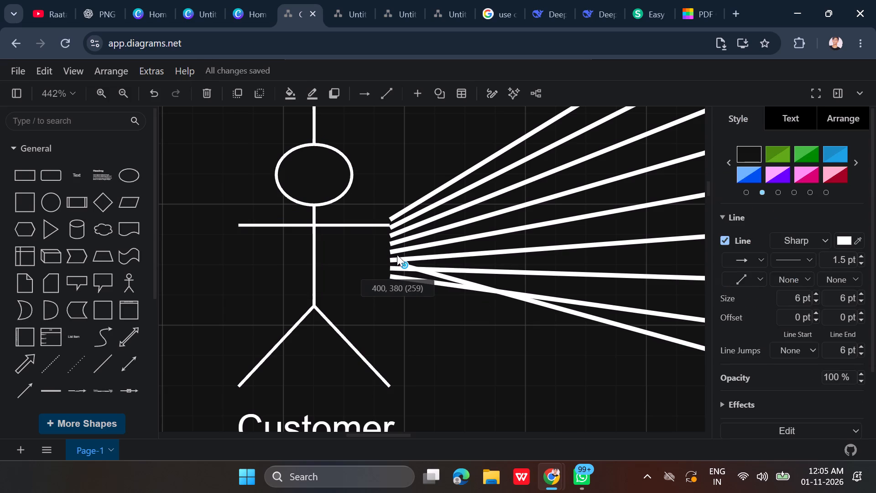
drag(397, 255, 399, 248)
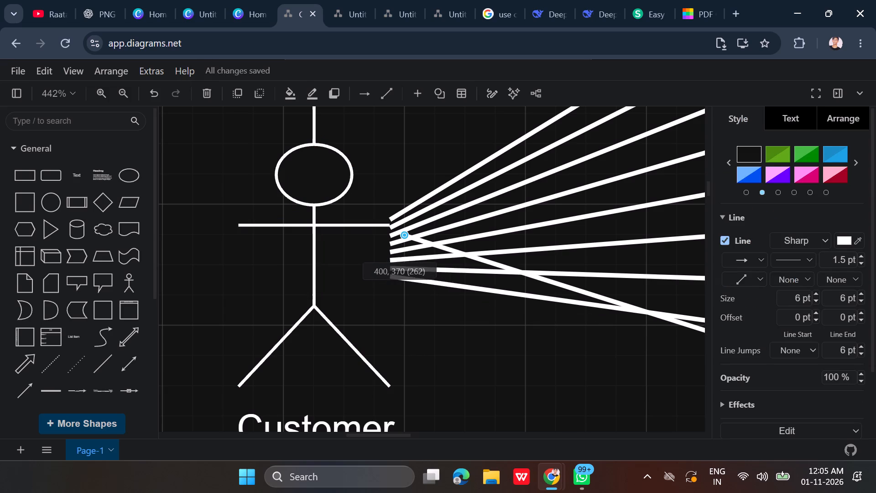
drag(399, 248, 399, 253)
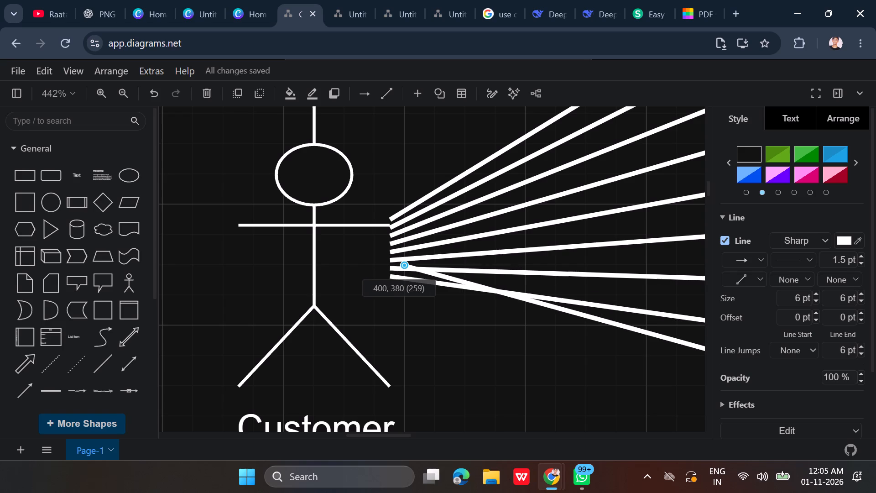
drag(399, 253, 394, 251)
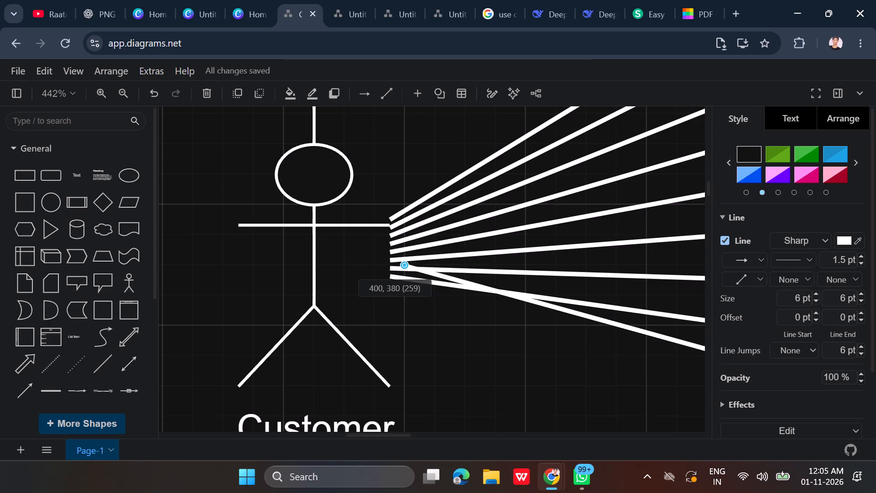
drag(394, 251, 396, 249)
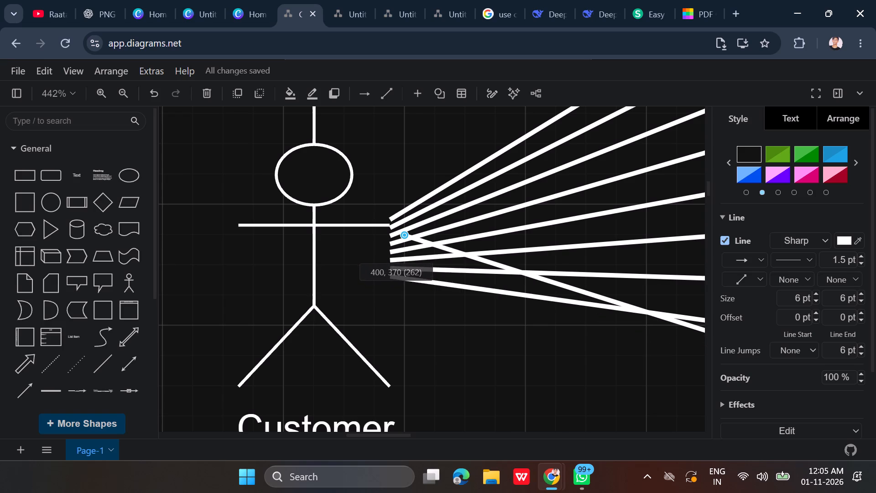
drag(396, 249, 399, 247)
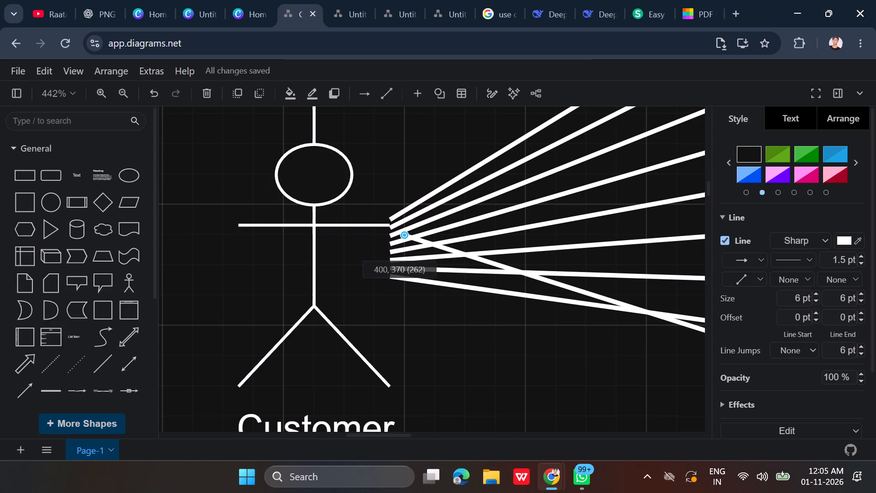
drag(399, 247, 397, 251)
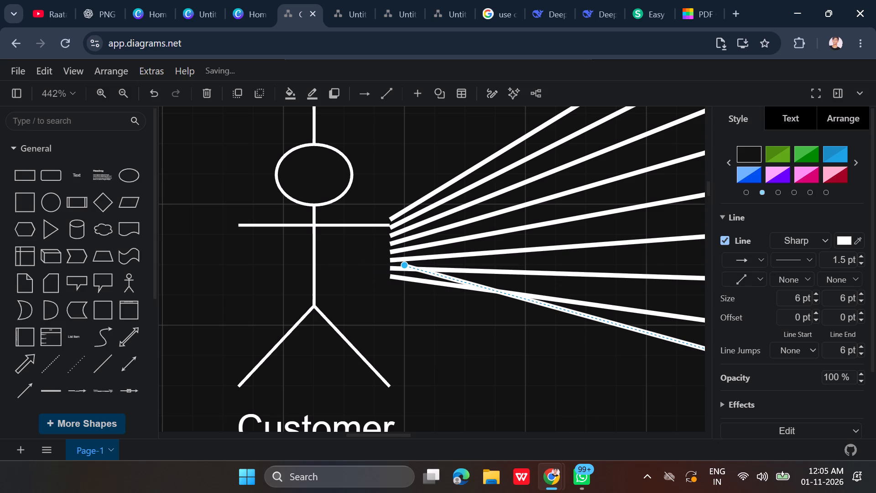
Bring the Customer ends of the Track Delivery, Book Transport and Book Equipment lines to the Make Payment line's start at 400, 380.
click(407, 275)
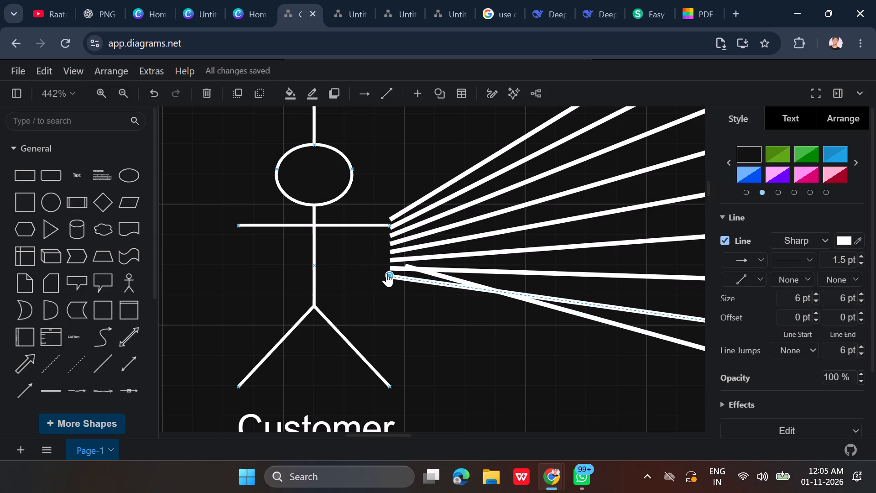
drag(388, 274, 405, 265)
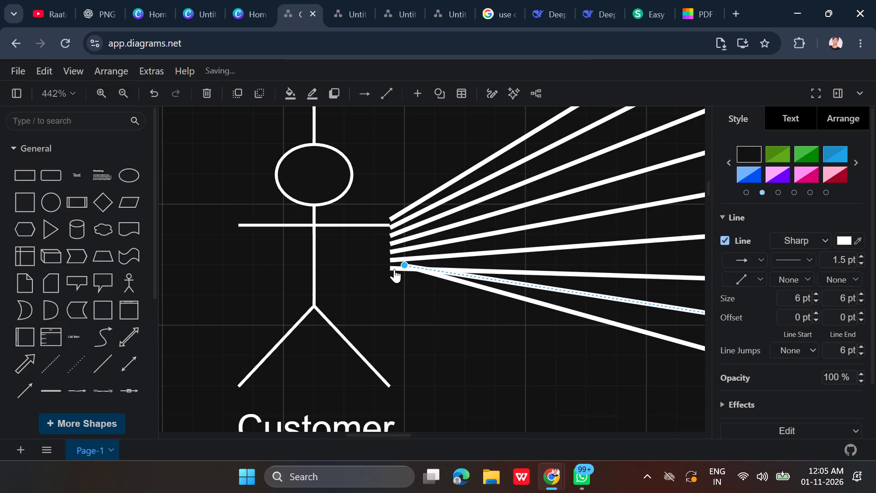
click(394, 269)
drag(389, 267, 402, 267)
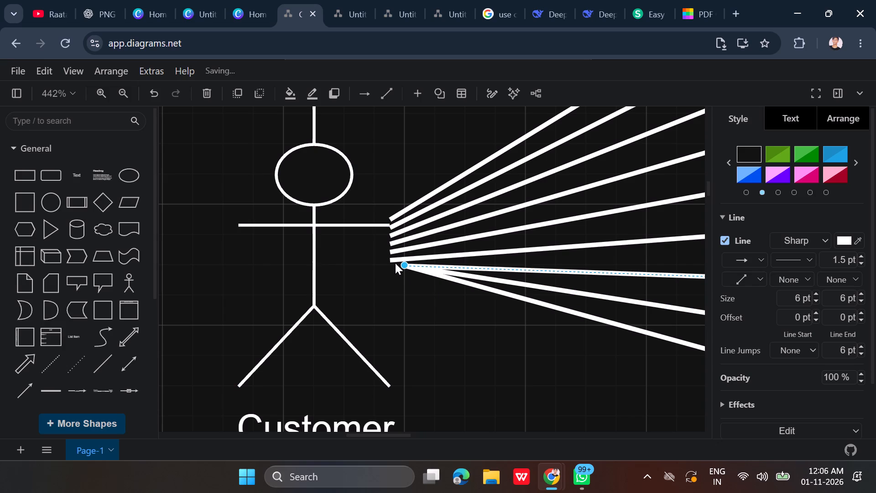
click(393, 260)
drag(393, 260, 390, 258)
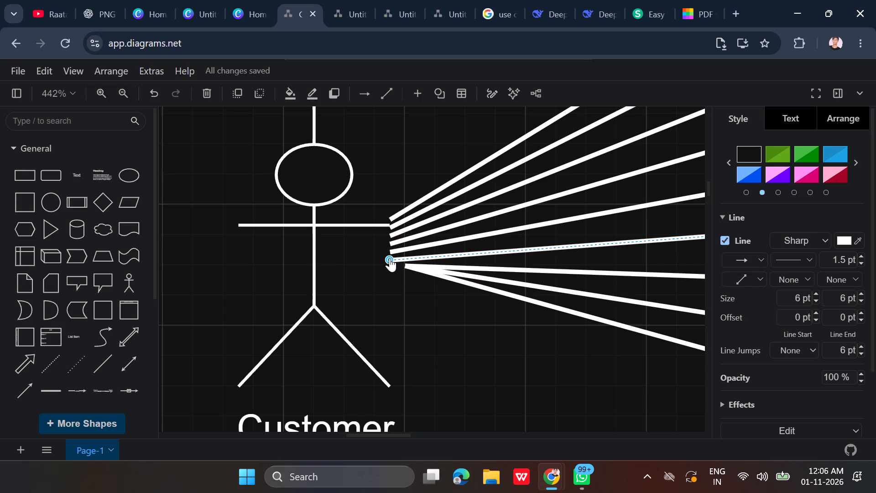
drag(390, 258, 405, 256)
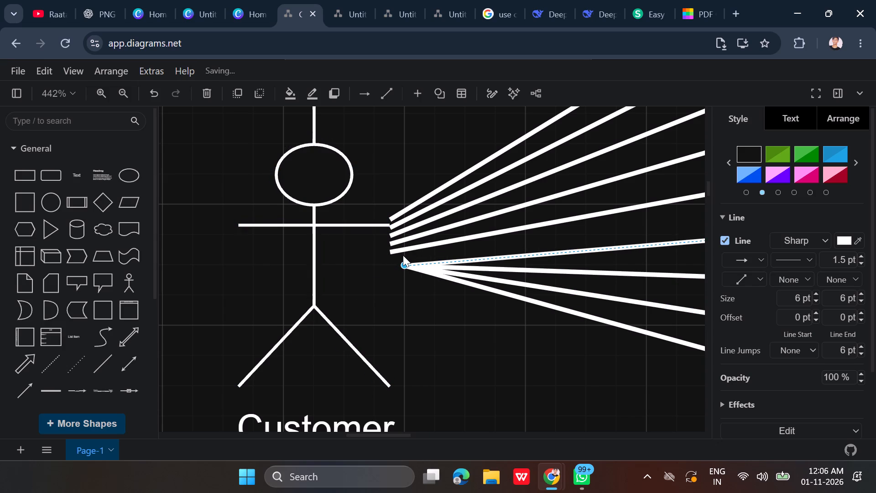
Bring the Customer ends of the Purchase Materials, View Estimation Report, Get Resource Estimation and Upload Blueprint lines to the shared point at 400, 380.
click(400, 252)
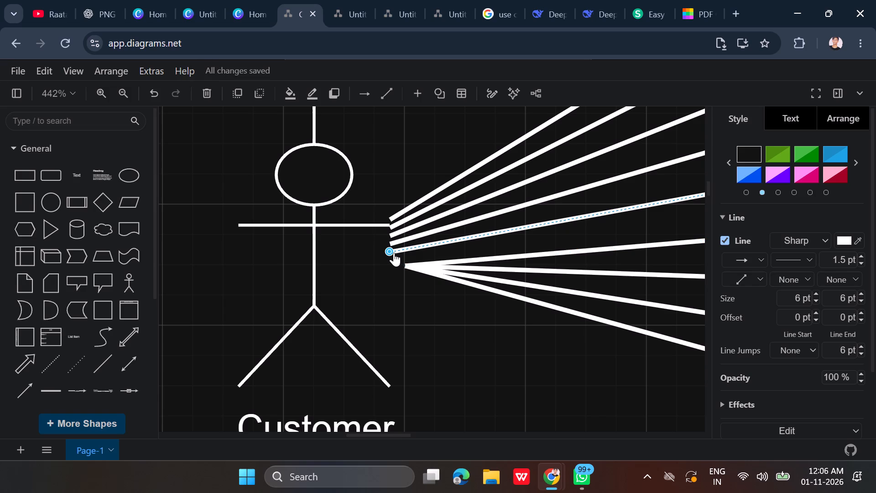
drag(388, 253, 408, 254)
click(399, 244)
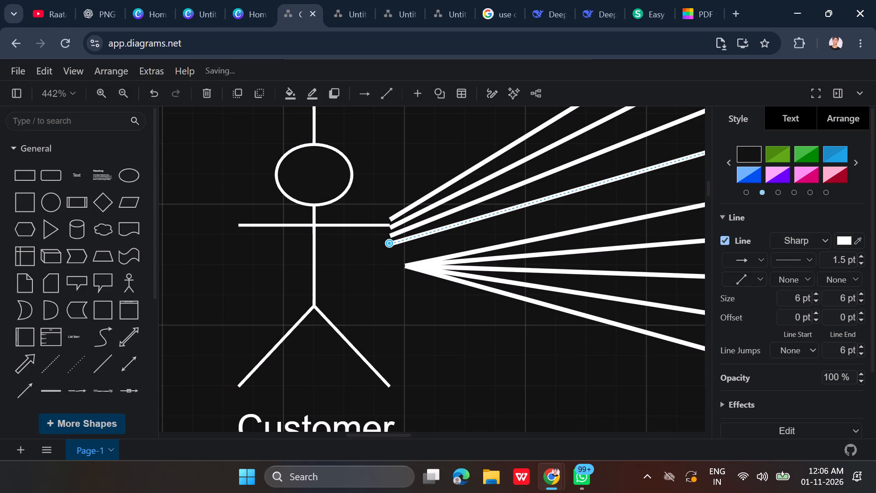
drag(389, 241, 414, 253)
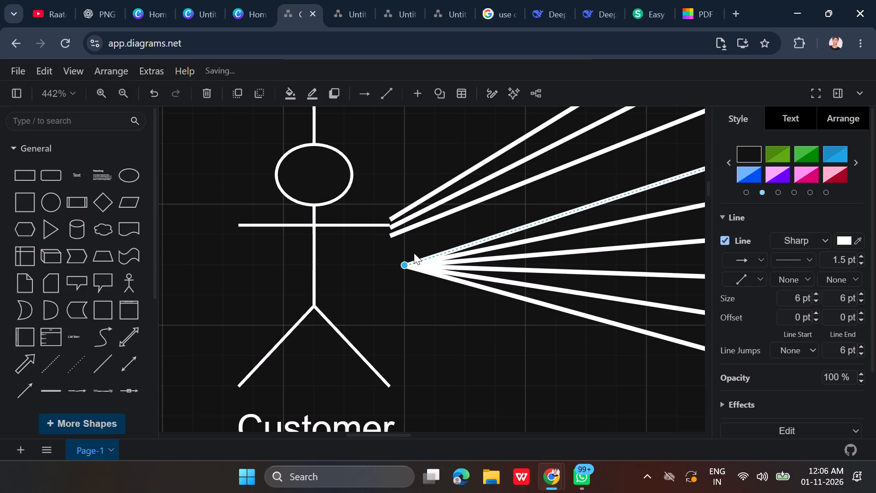
click(405, 231)
drag(389, 231, 397, 237)
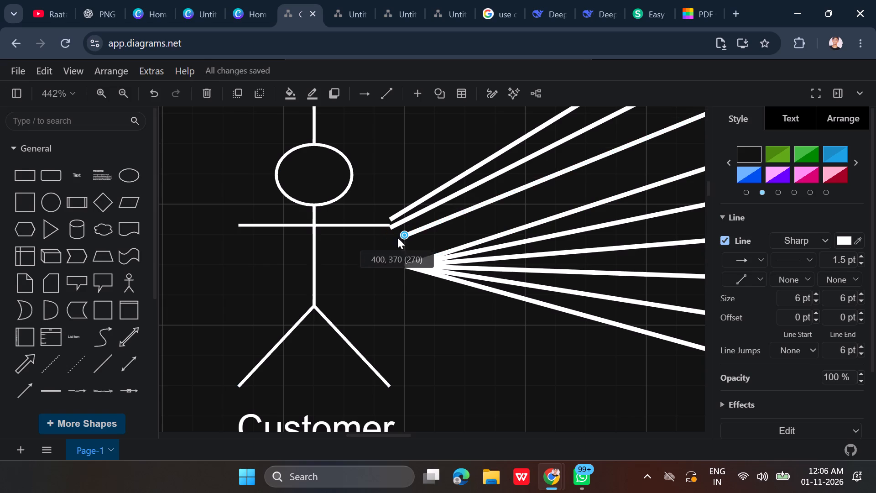
drag(397, 237, 408, 256)
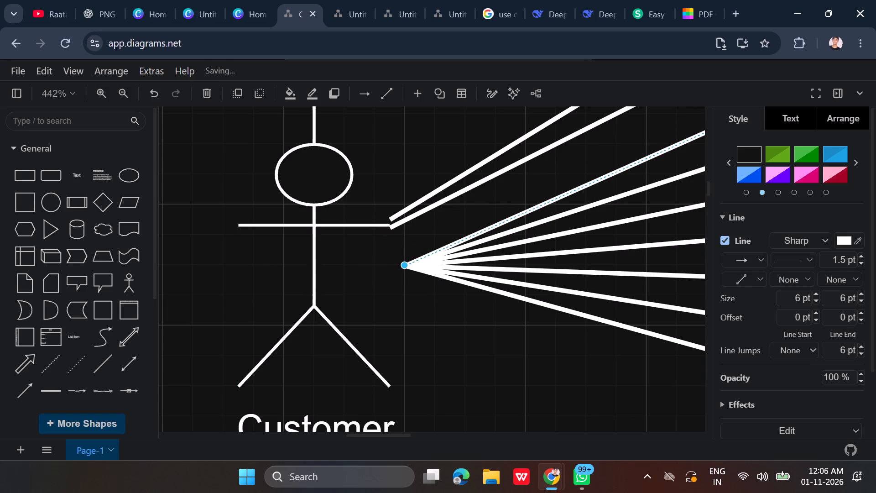
click(404, 219)
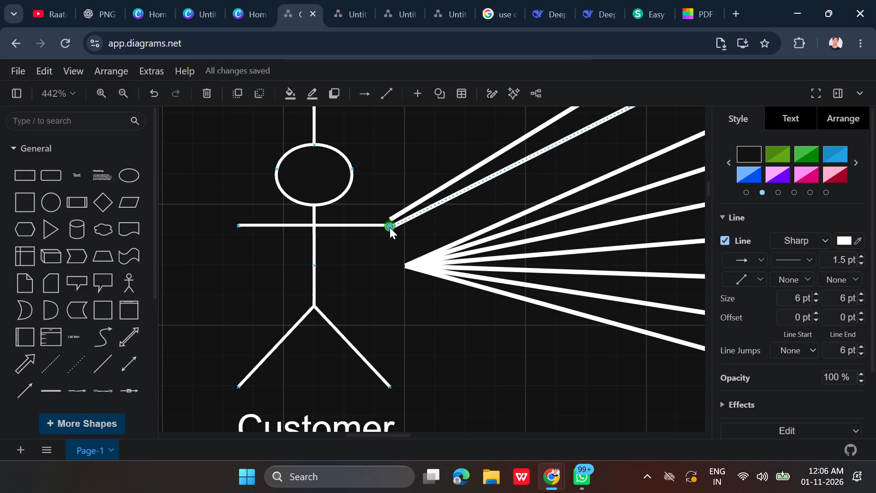
drag(390, 227, 405, 276)
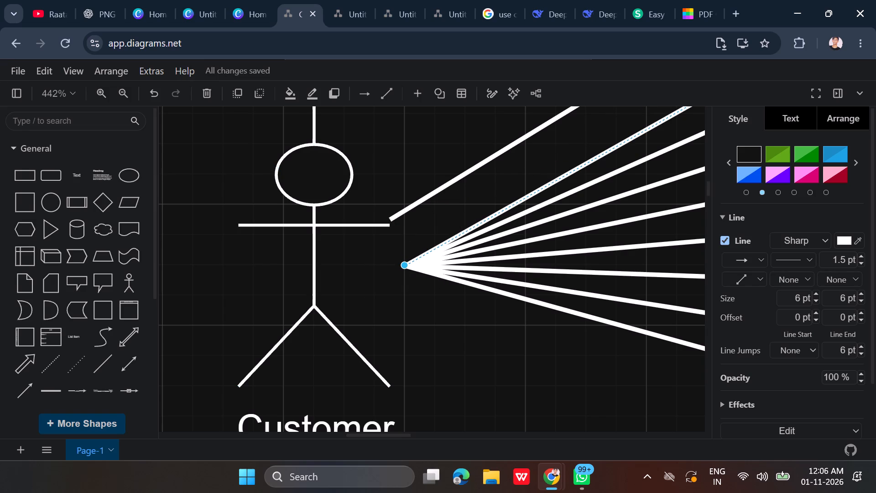
Bring the Customer end of the Create Project line to the shared point at 400, 380.
click(419, 201)
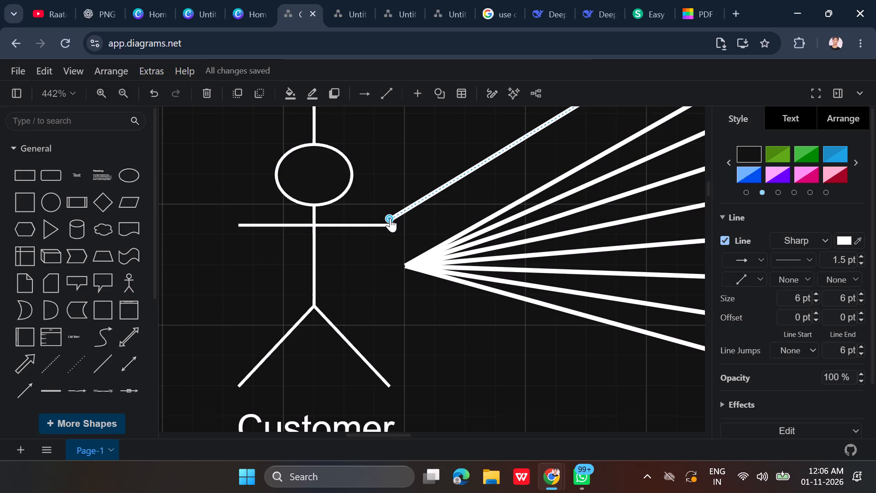
drag(390, 218, 405, 263)
click(421, 225)
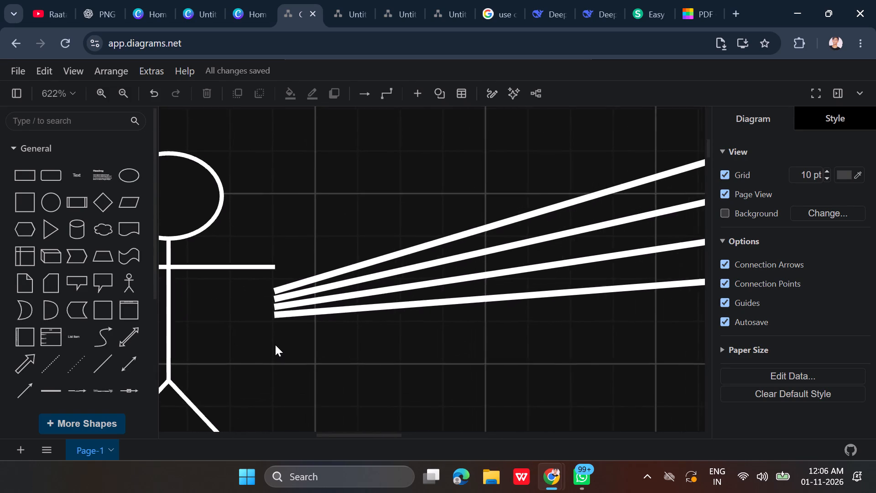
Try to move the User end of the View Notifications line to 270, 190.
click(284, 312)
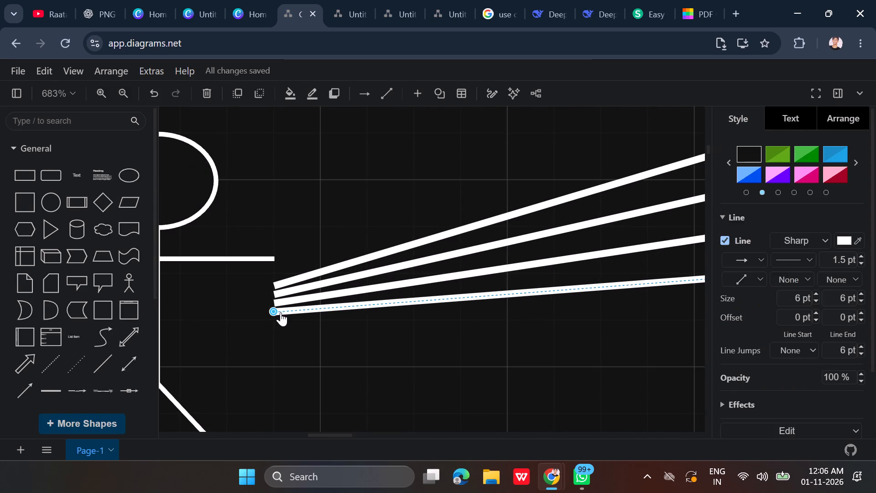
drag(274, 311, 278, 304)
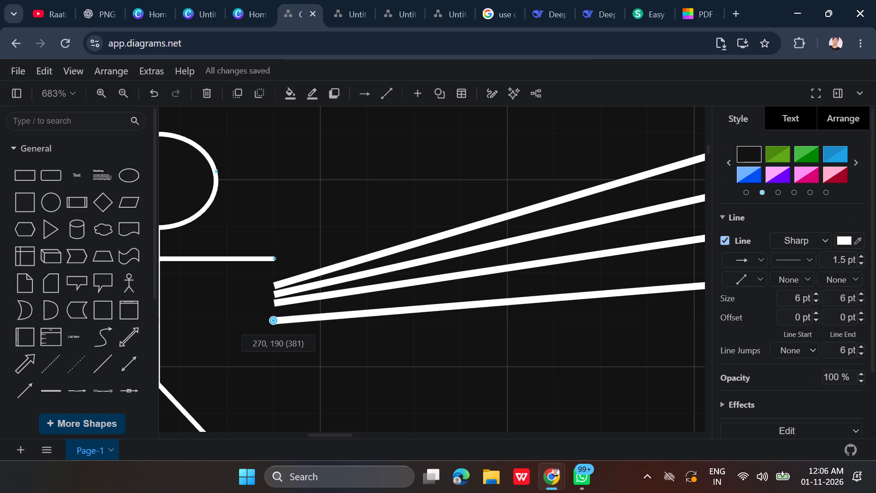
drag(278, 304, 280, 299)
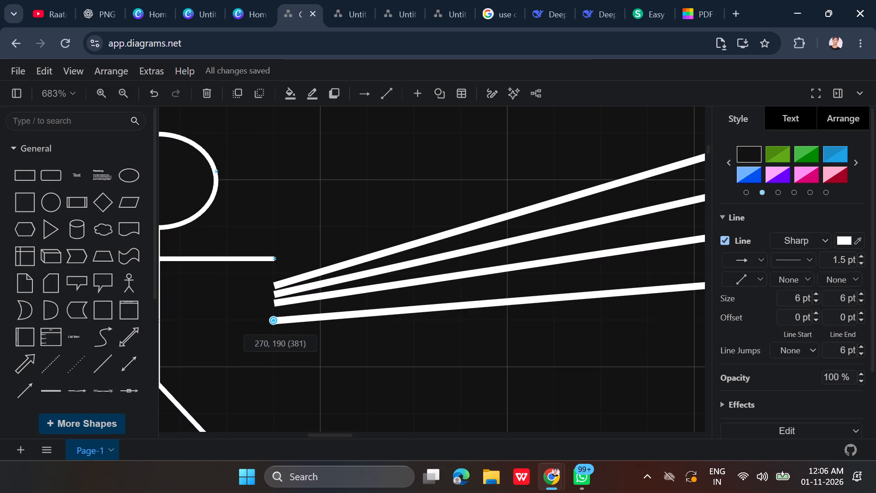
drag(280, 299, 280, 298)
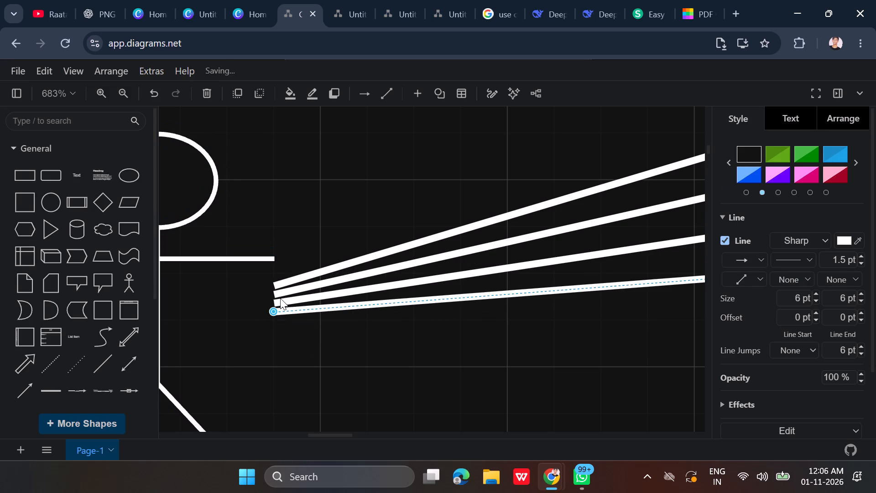
Move the User end of the Manage Profile line to 270, 190, just beside the User figure.
click(282, 299)
drag(282, 299, 282, 303)
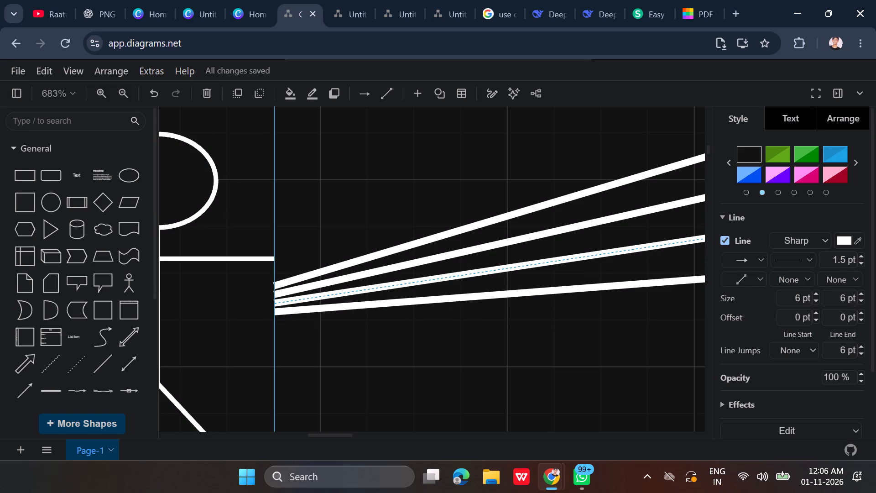
drag(282, 303, 281, 306)
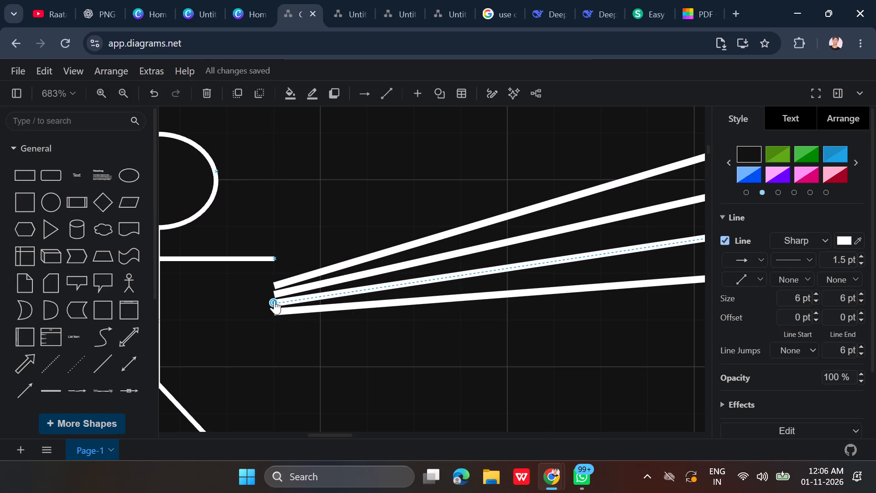
drag(274, 300, 286, 305)
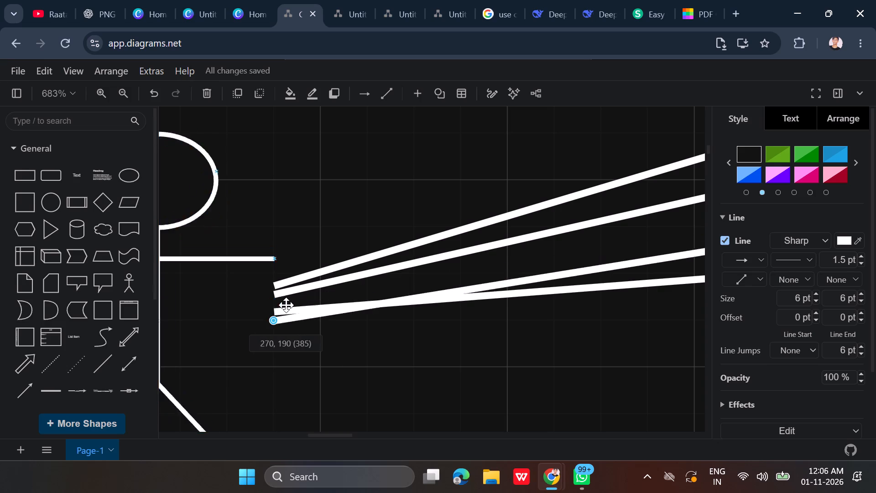
drag(286, 305, 287, 311)
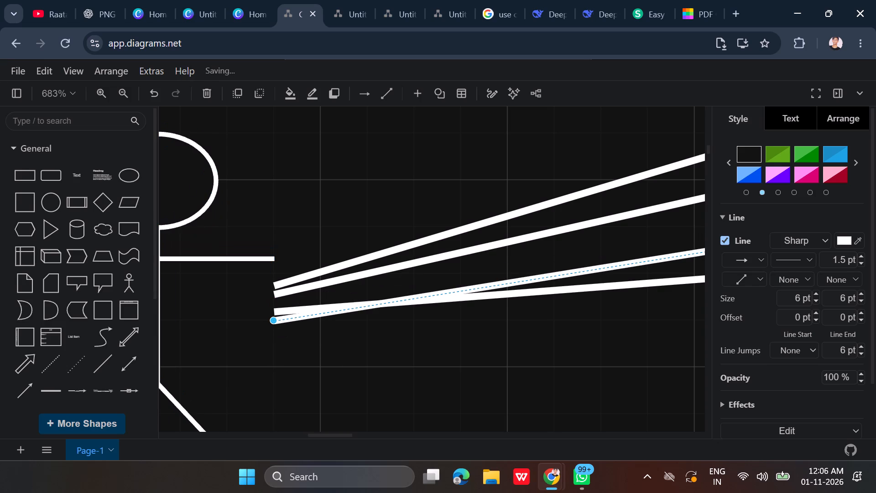
drag(274, 320, 274, 315)
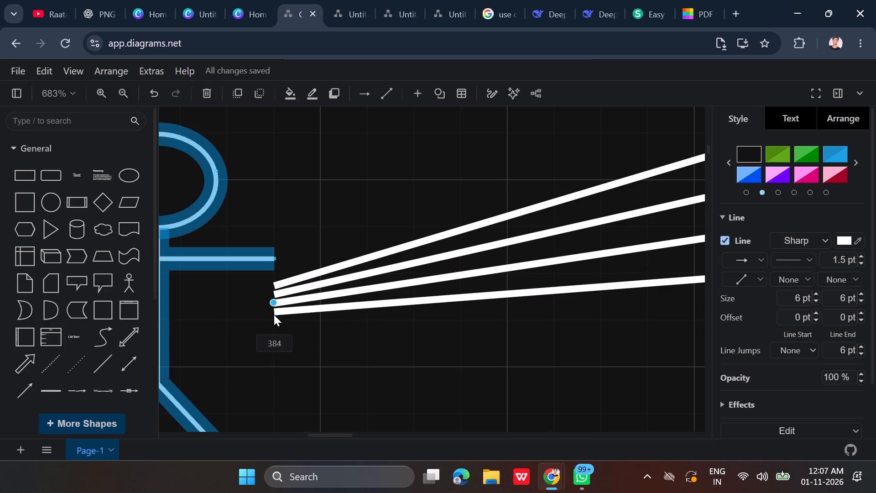
drag(274, 315, 282, 337)
drag(282, 337, 288, 312)
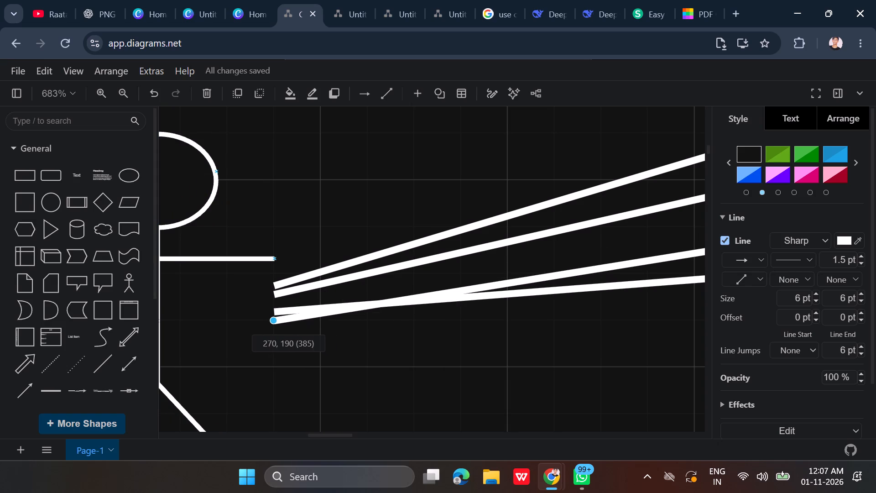
drag(288, 312, 290, 309)
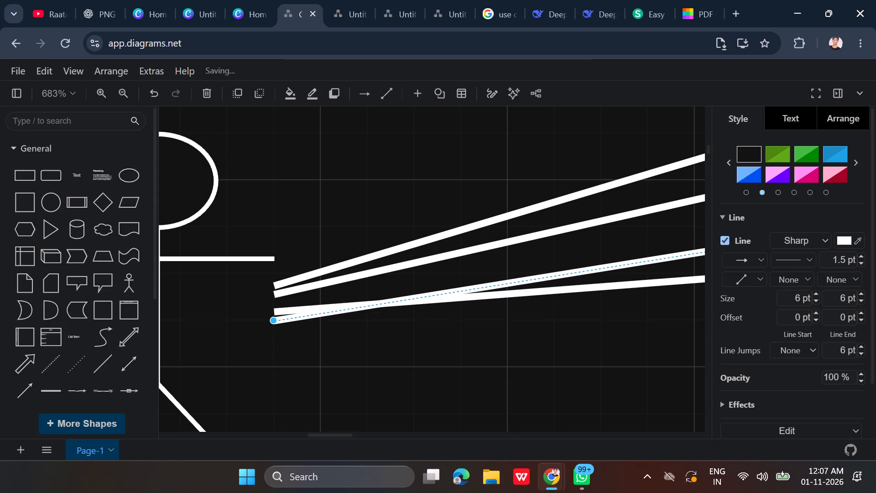
Bring the User ends of the Login, Register and View Notifications lines to the Manage Profile line's start at 270, 190.
click(283, 292)
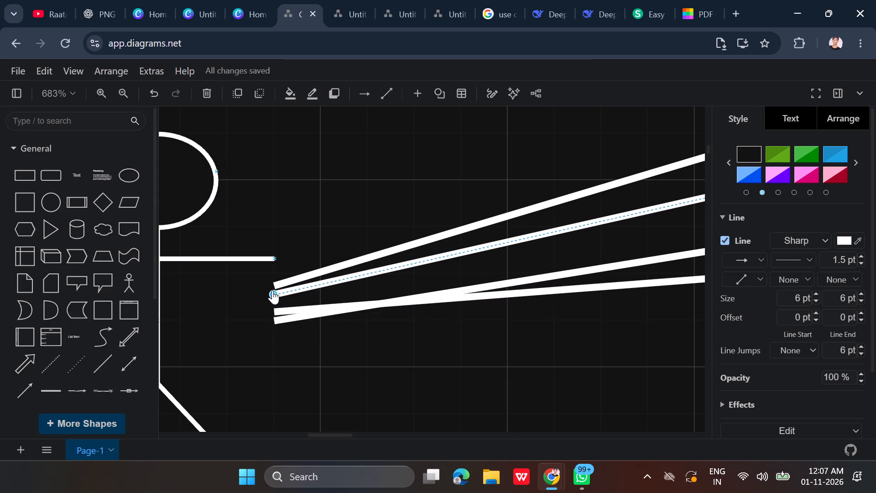
drag(272, 290, 281, 304)
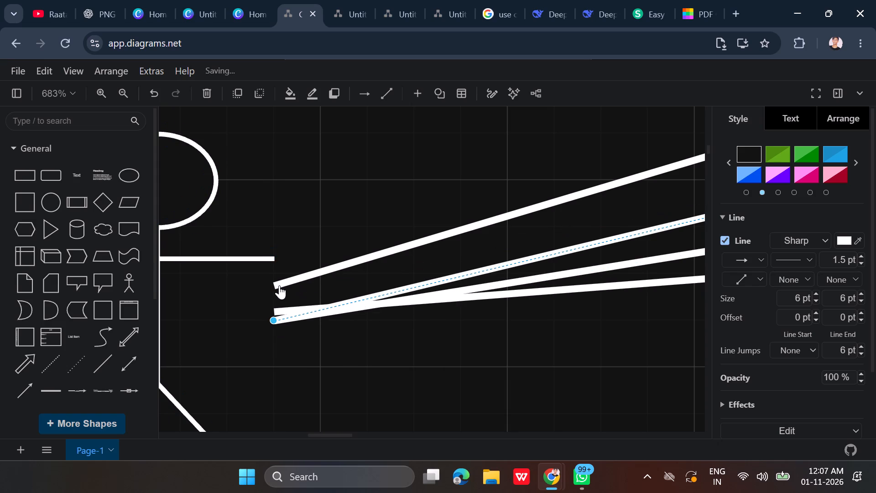
click(279, 285)
drag(279, 285, 282, 324)
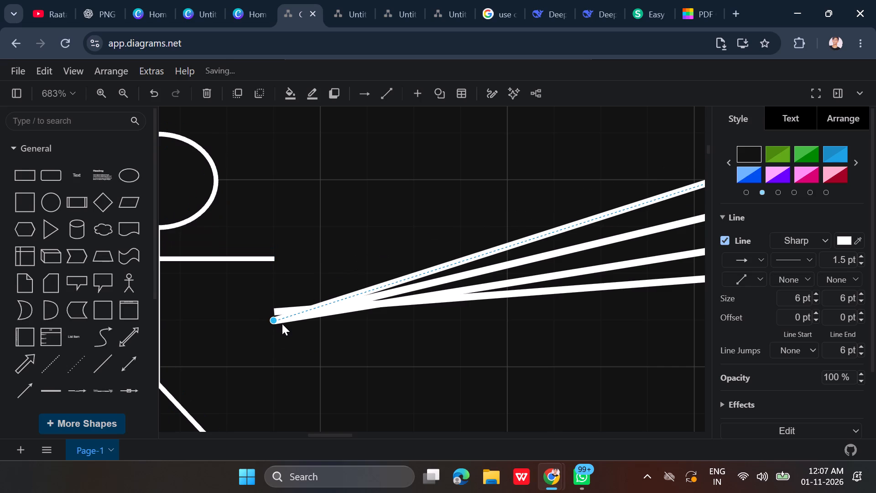
click(279, 310)
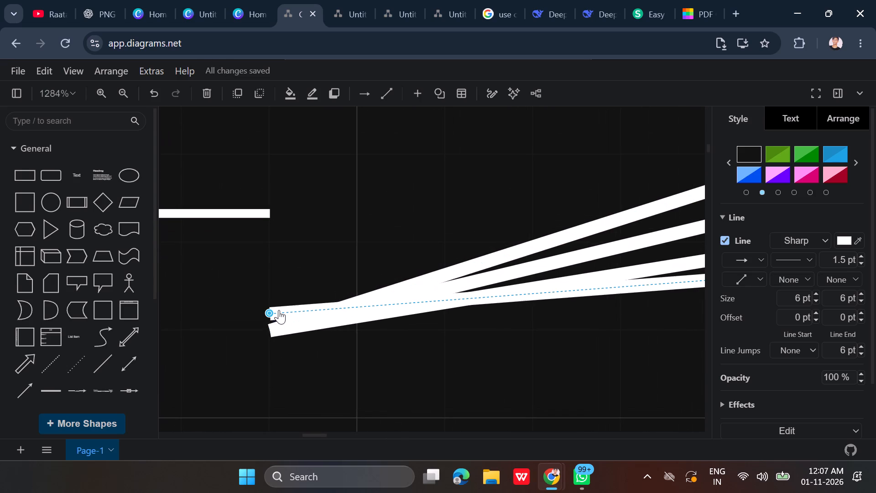
drag(268, 311, 270, 319)
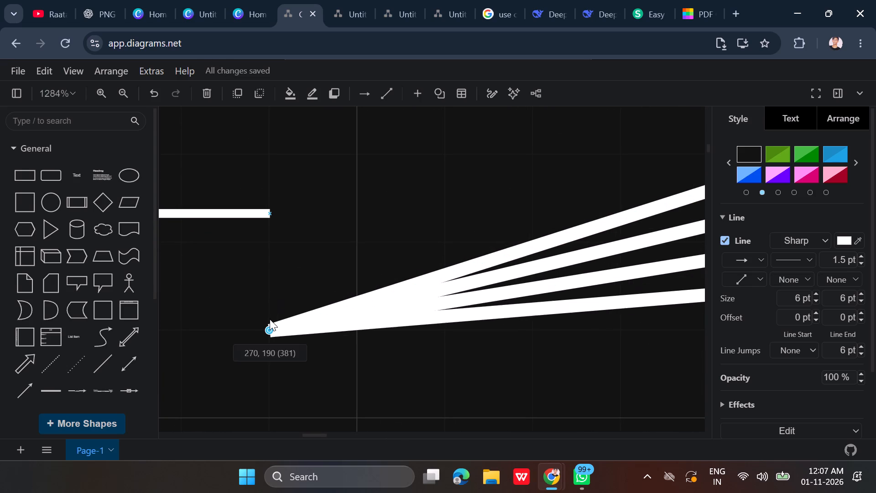
drag(270, 319, 270, 320)
click(289, 290)
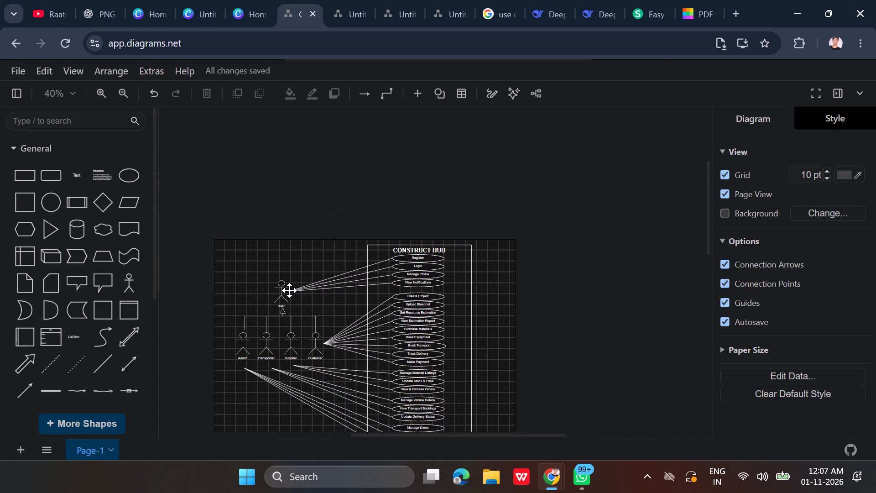
Examine the whole Construct Hub diagram, checking the line starts at each actor and the connections to the use cases.
scroll(289, 290, down, 1)
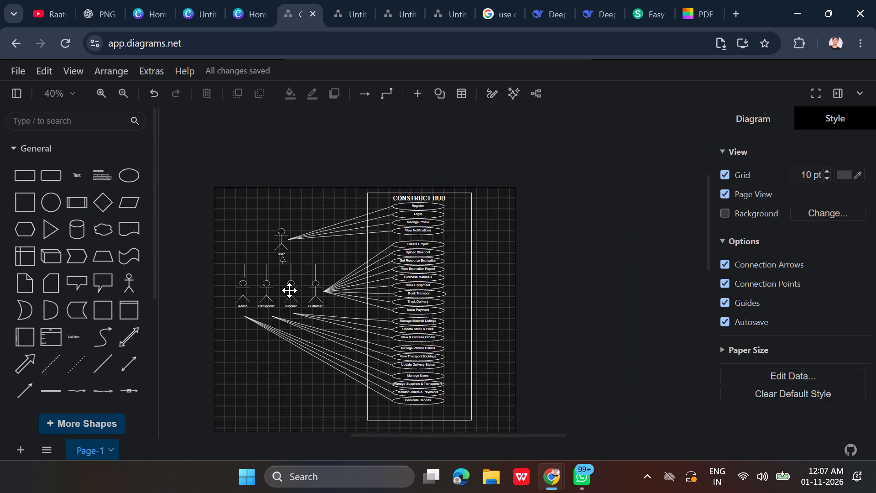
scroll(289, 290, down, 2)
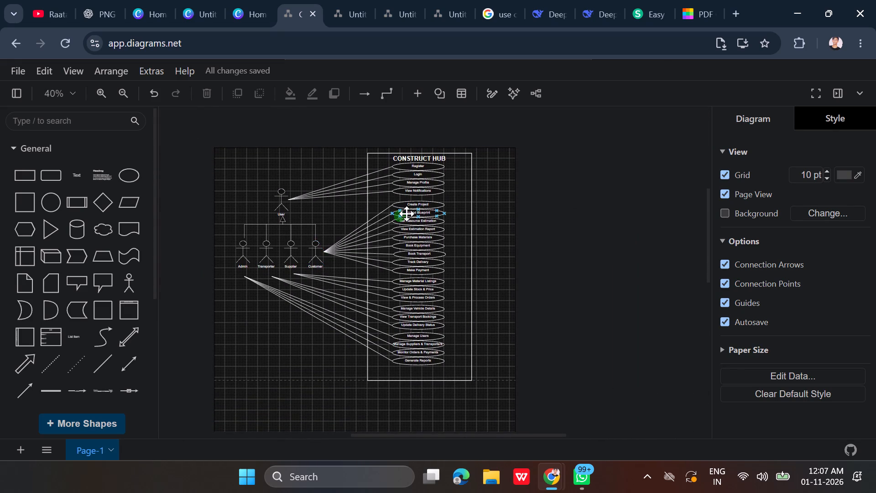
scroll(407, 214, up, 1)
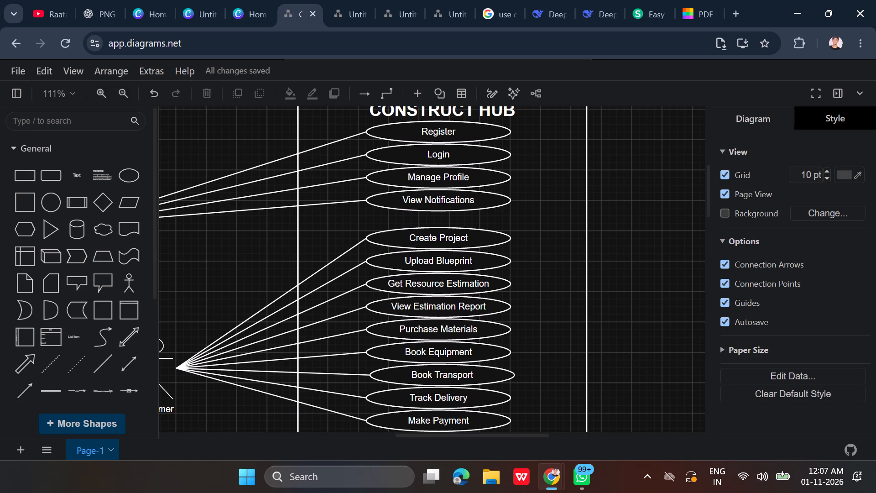
scroll(222, 203, down, 1)
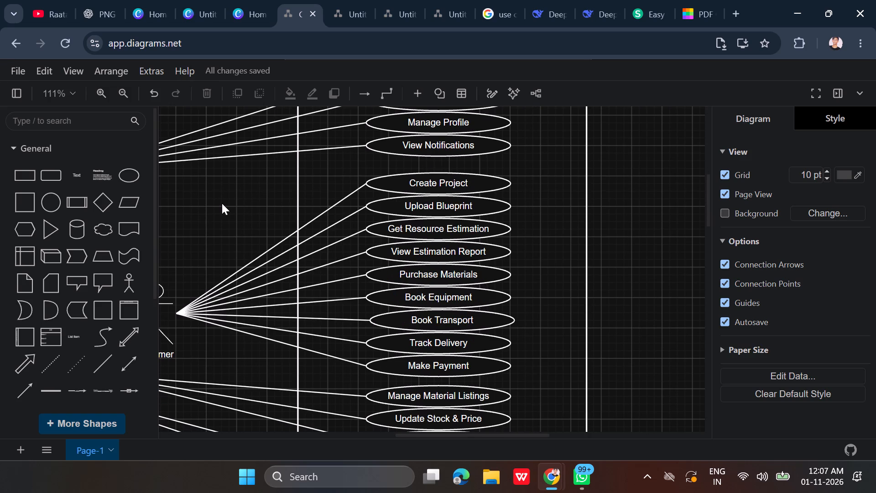
scroll(222, 203, right, 1)
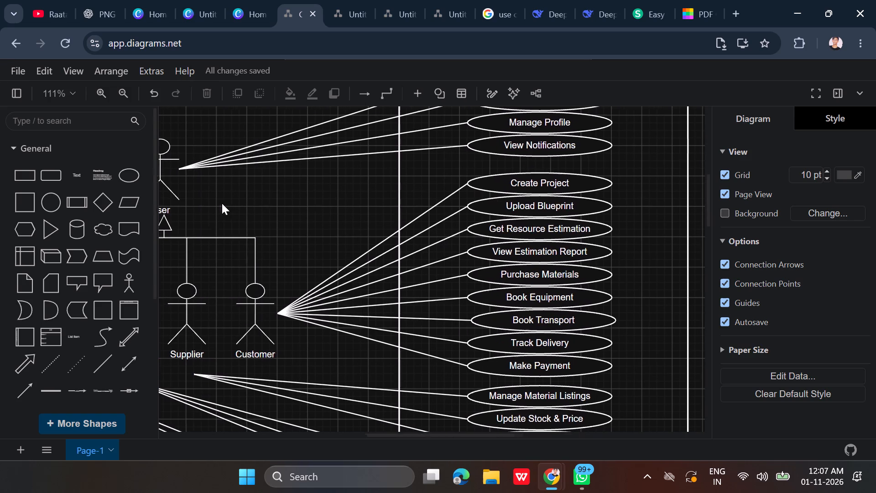
scroll(222, 203, right, 1)
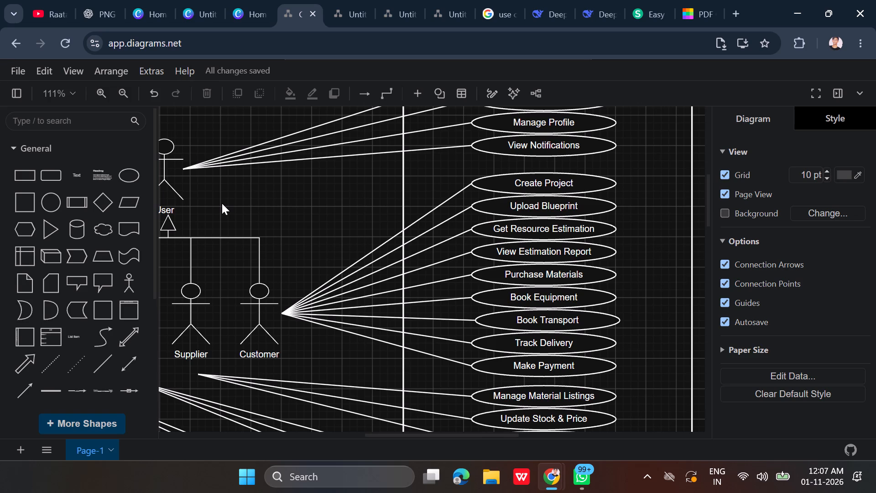
scroll(222, 203, down, 1)
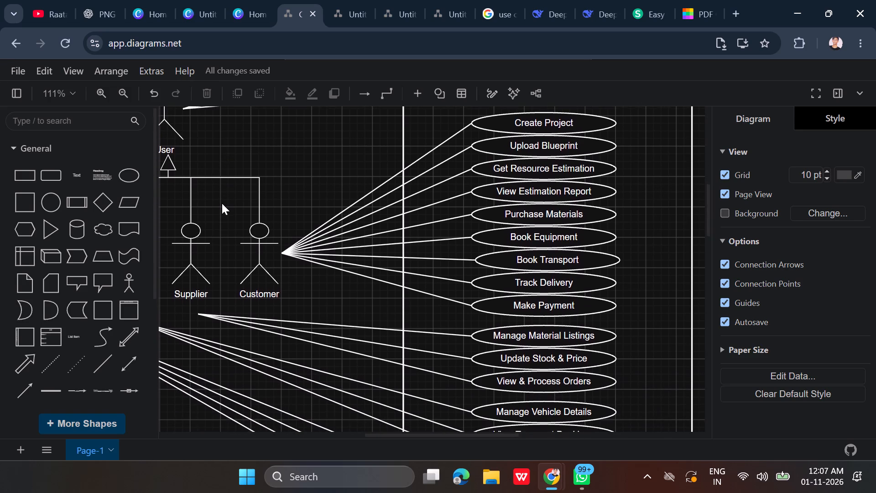
scroll(222, 203, down, 2)
scroll(222, 203, right, 1)
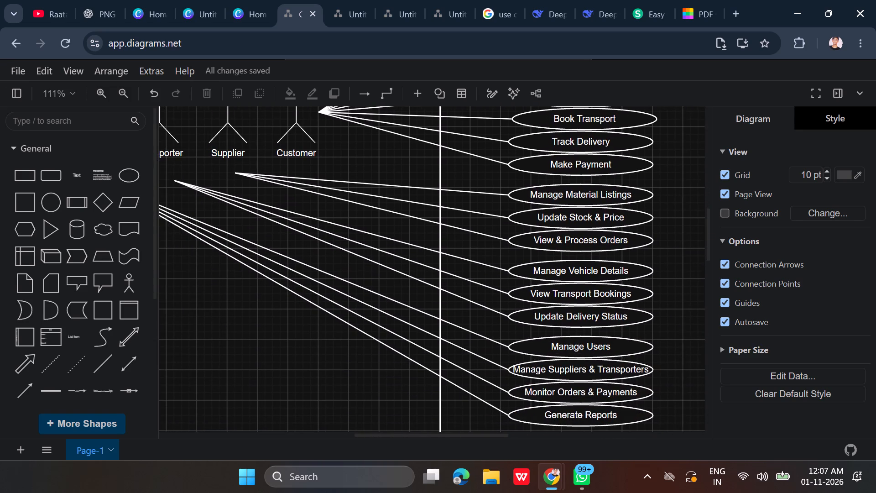
scroll(222, 203, right, 2)
scroll(222, 203, left, 1)
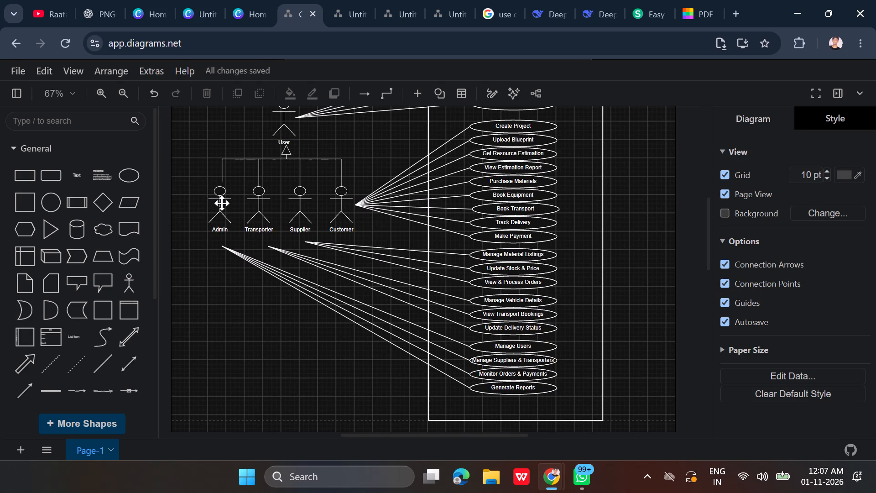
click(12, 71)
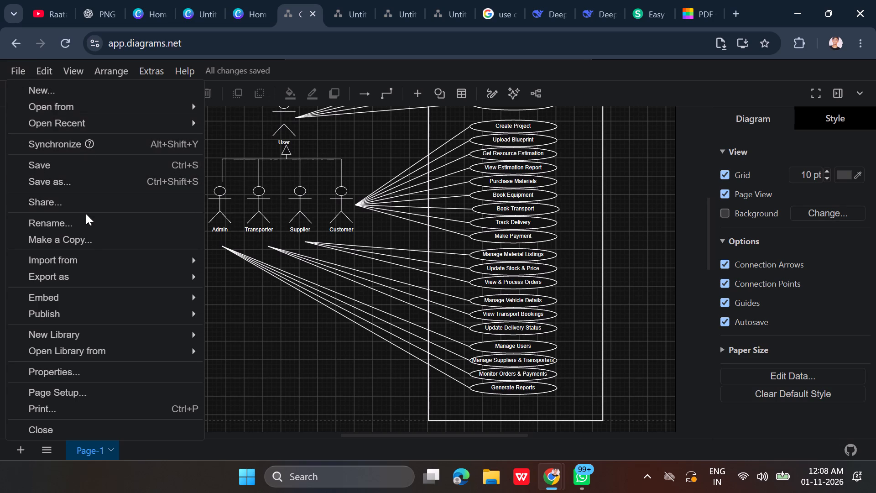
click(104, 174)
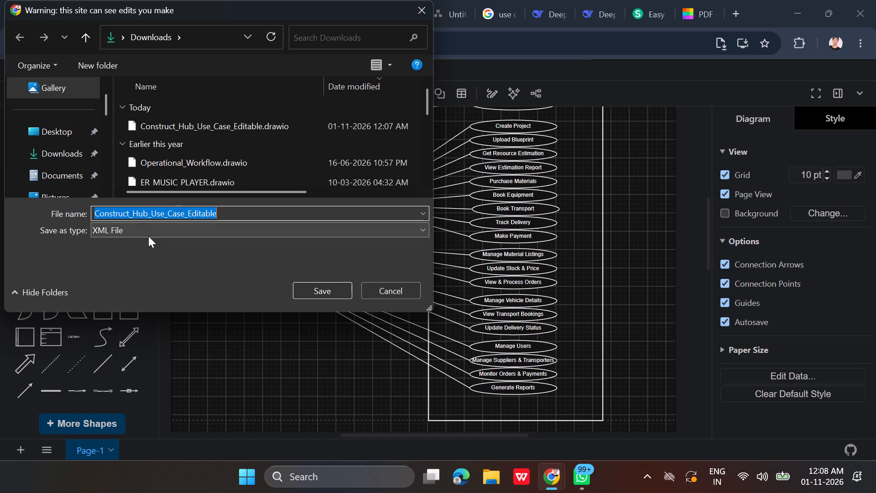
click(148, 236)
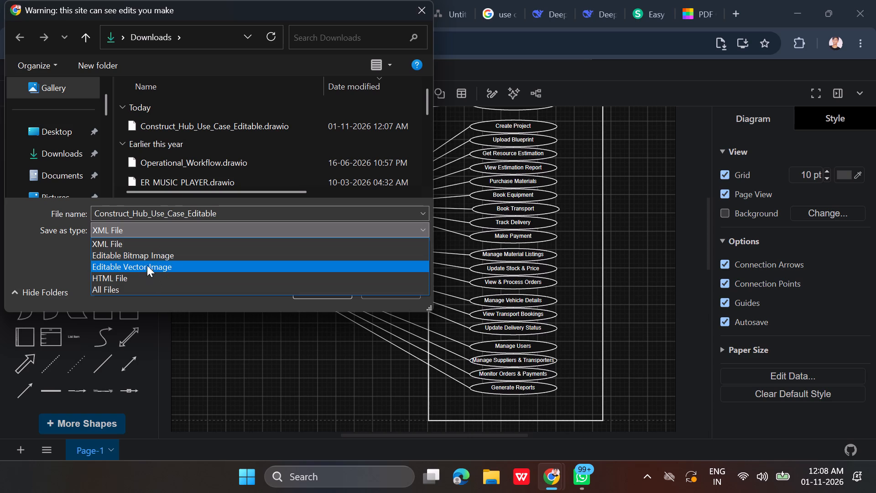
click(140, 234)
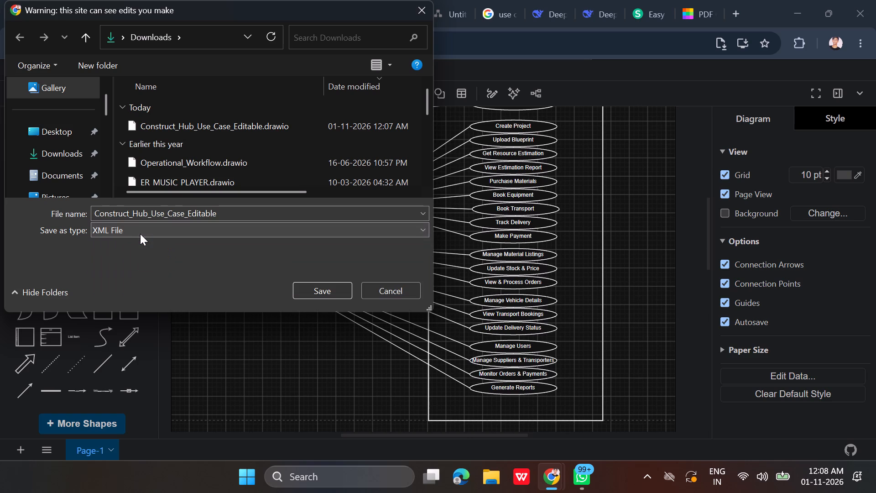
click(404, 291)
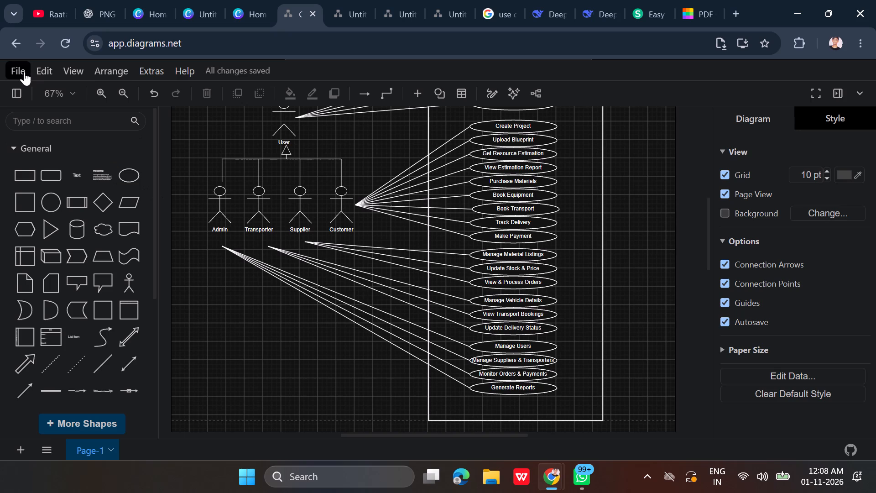
Export the diagram as a PDF named Construct_Hub_Use_Case_Editable.drawio.pdf, with Download as the save location.
click(24, 72)
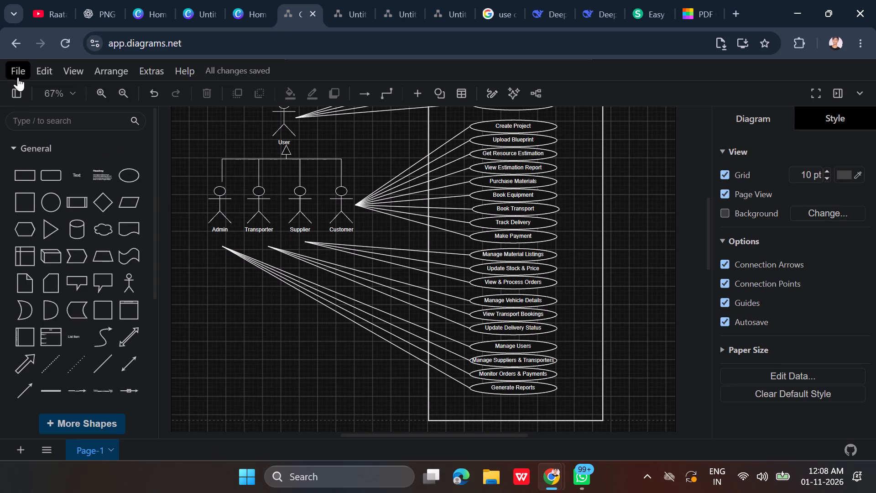
click(18, 77)
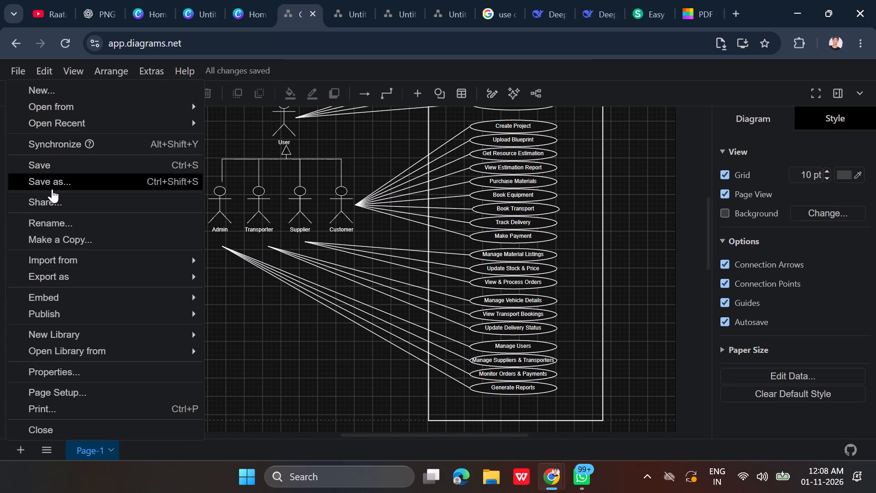
scroll(94, 333, down, 1)
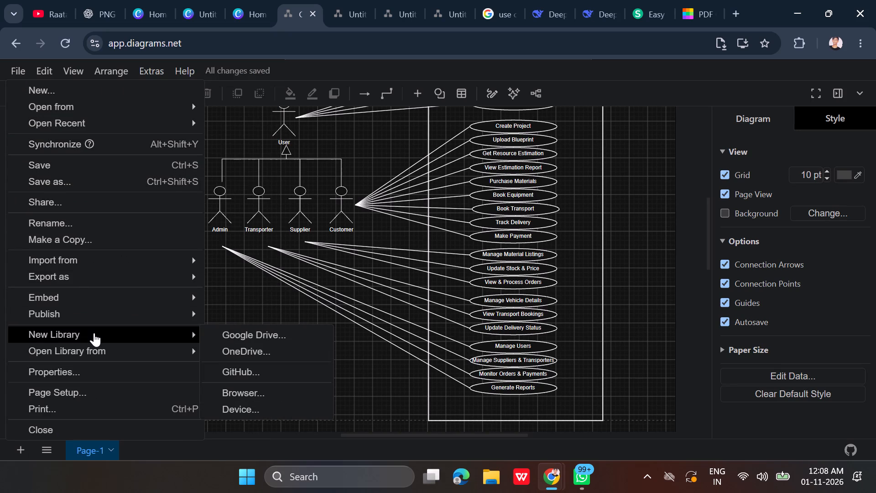
scroll(94, 333, down, 1)
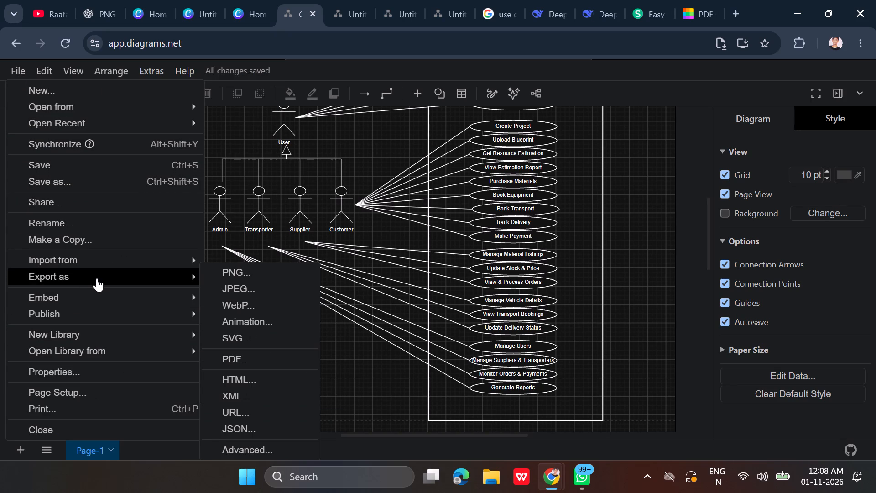
click(97, 278)
scroll(268, 409, down, 1)
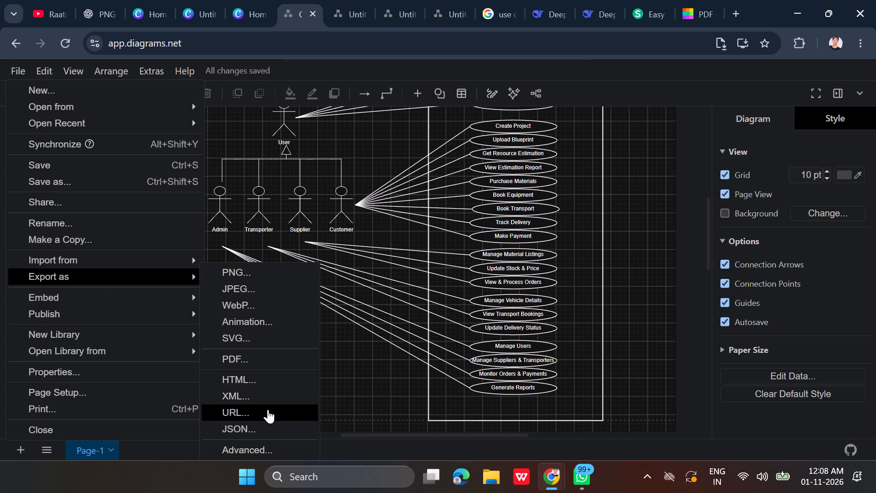
click(253, 360)
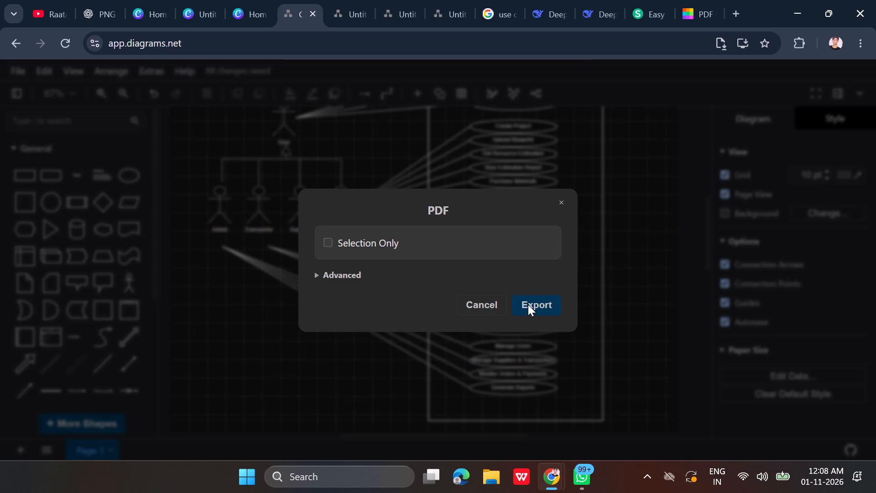
click(528, 304)
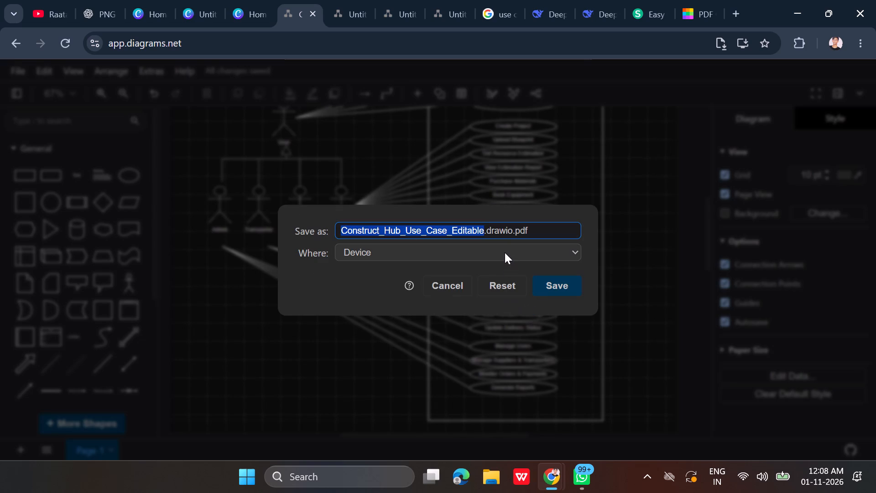
click(505, 252)
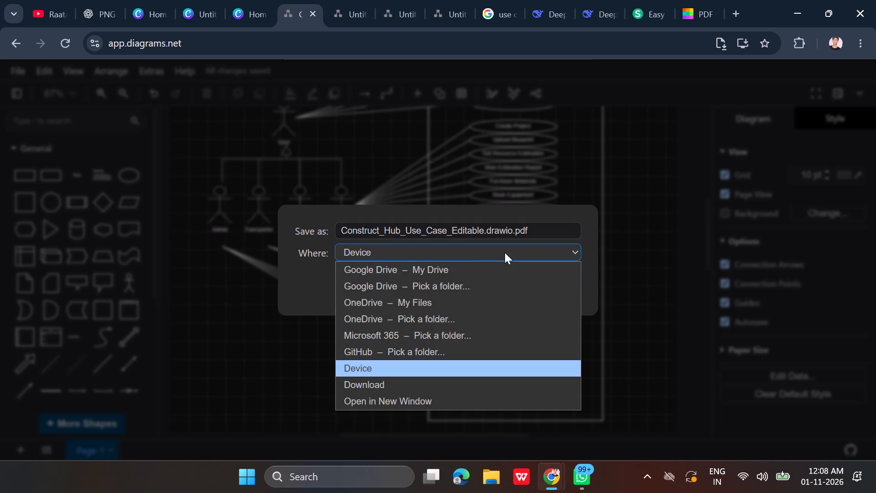
click(493, 380)
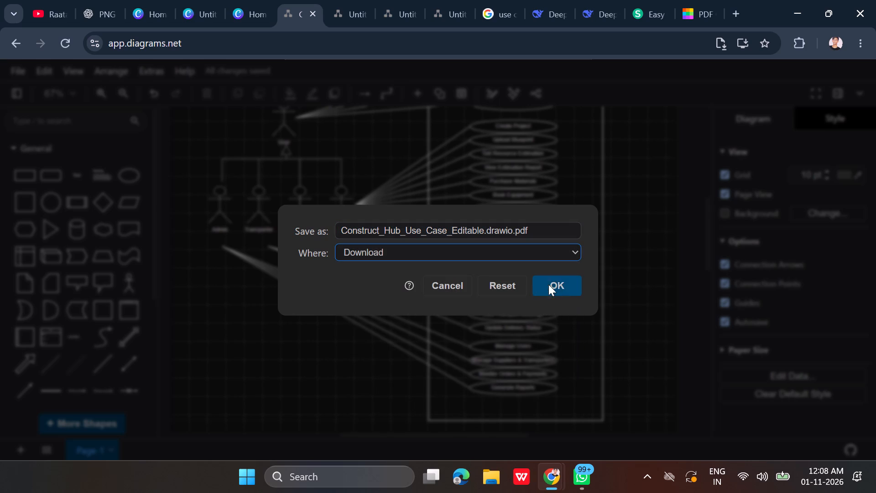
click(559, 289)
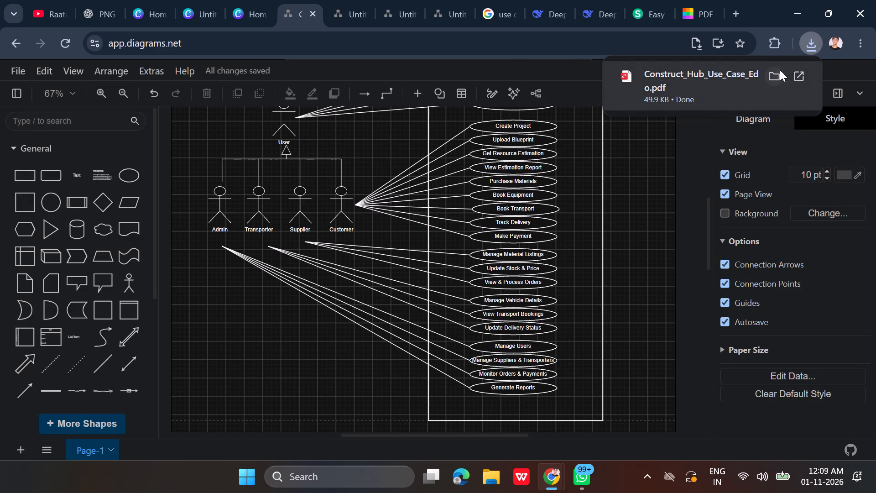
Show the exported PDF in the Downloads folder and share it through WhatsApp.
click(776, 73)
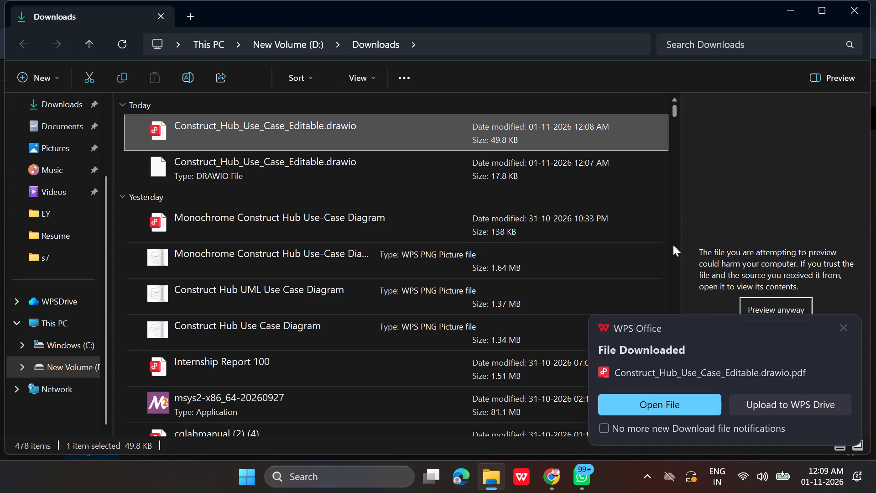
right_click(469, 140)
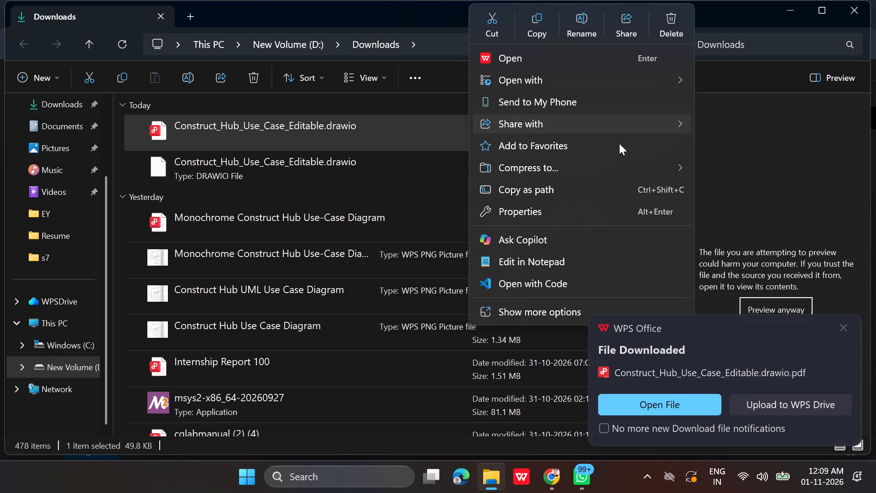
click(705, 124)
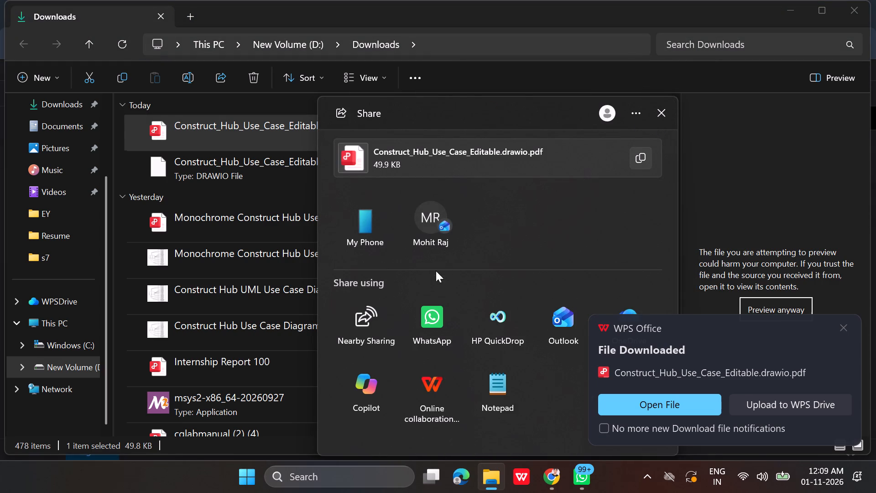
click(427, 313)
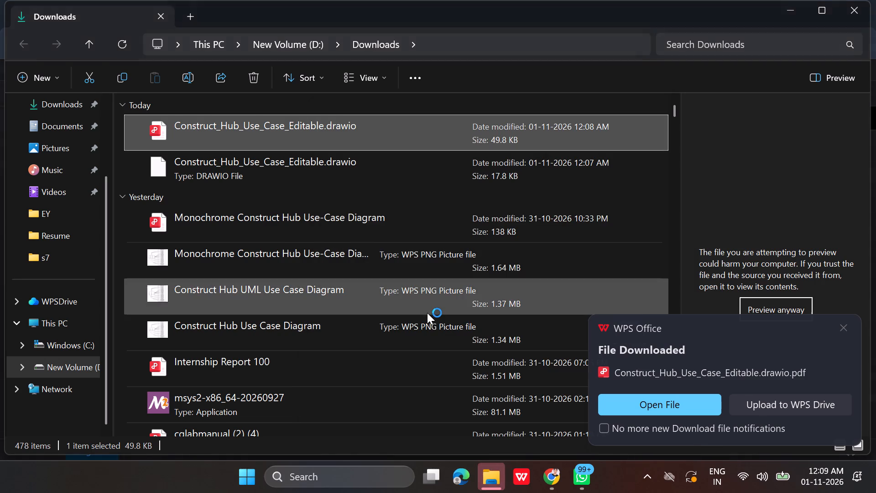
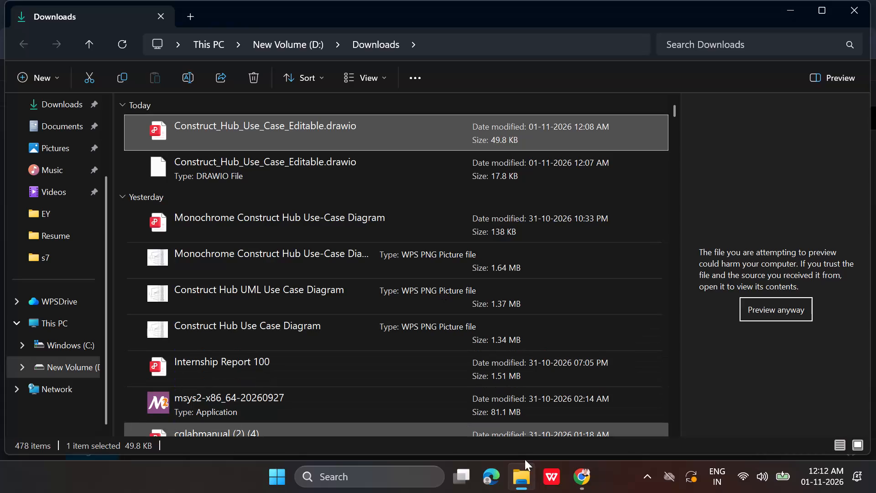
Minimise the Downloads folder window and launch the WhatsApp application.
click(528, 481)
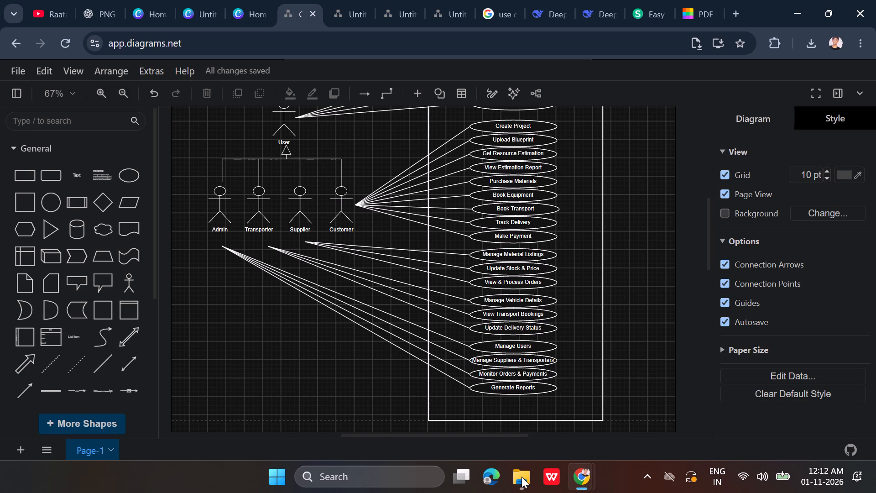
key(w)
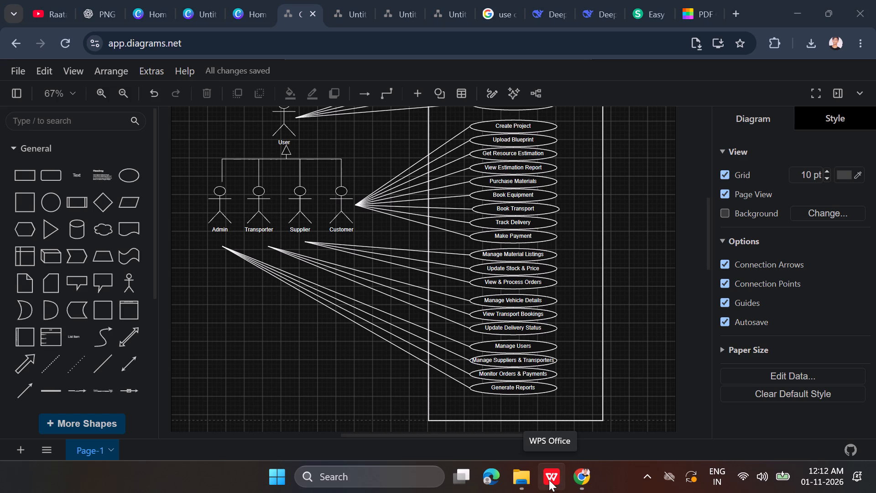
key(Return)
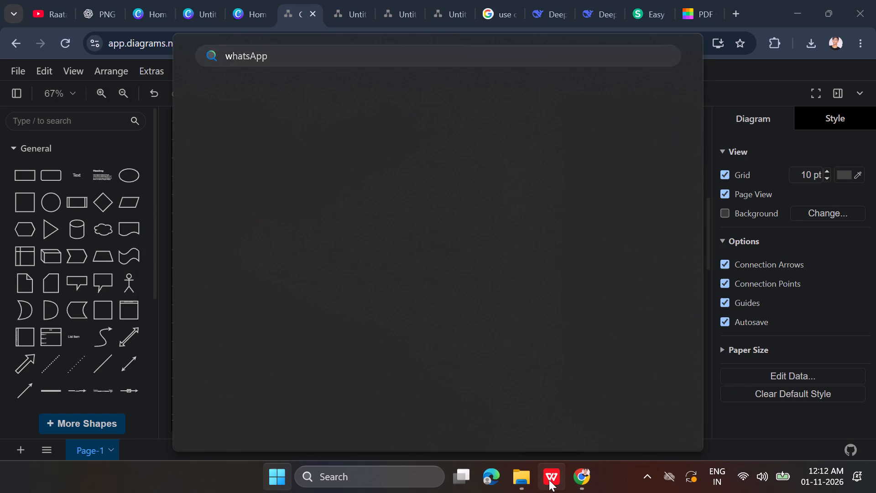